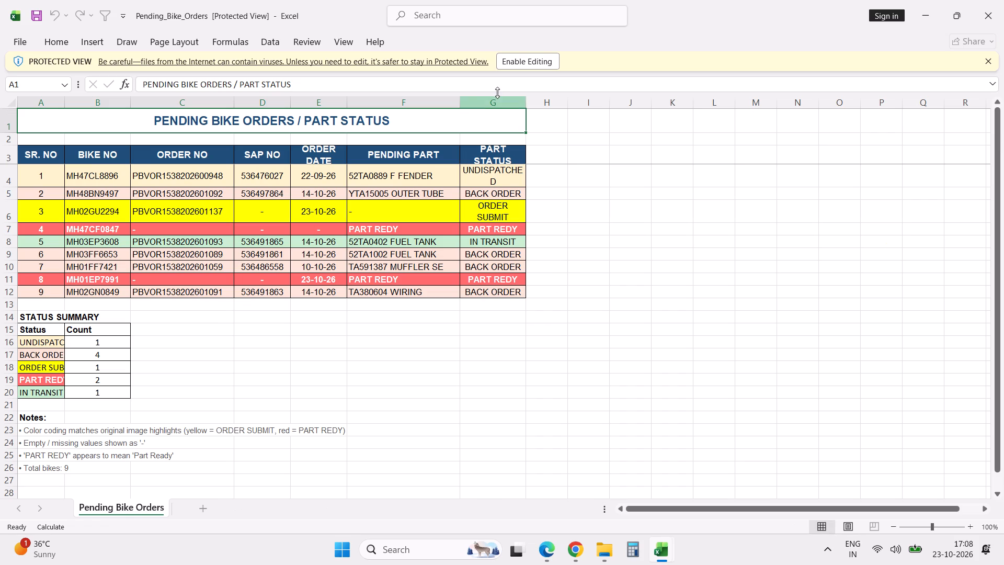
left_click(524, 66)
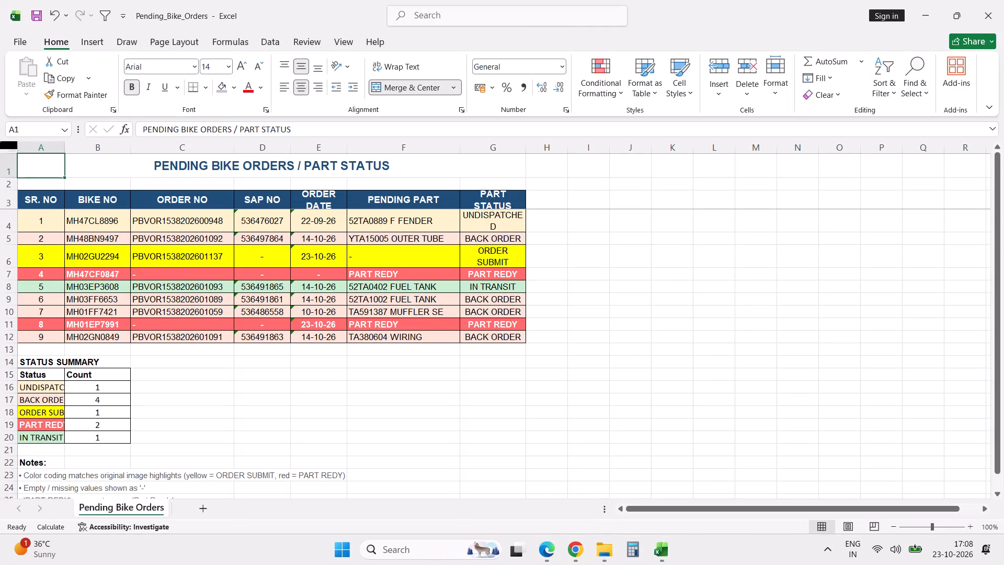
Delete the rows from row 13 down that hold the status summary and notes below the bike orders table.
left_click(11, 352)
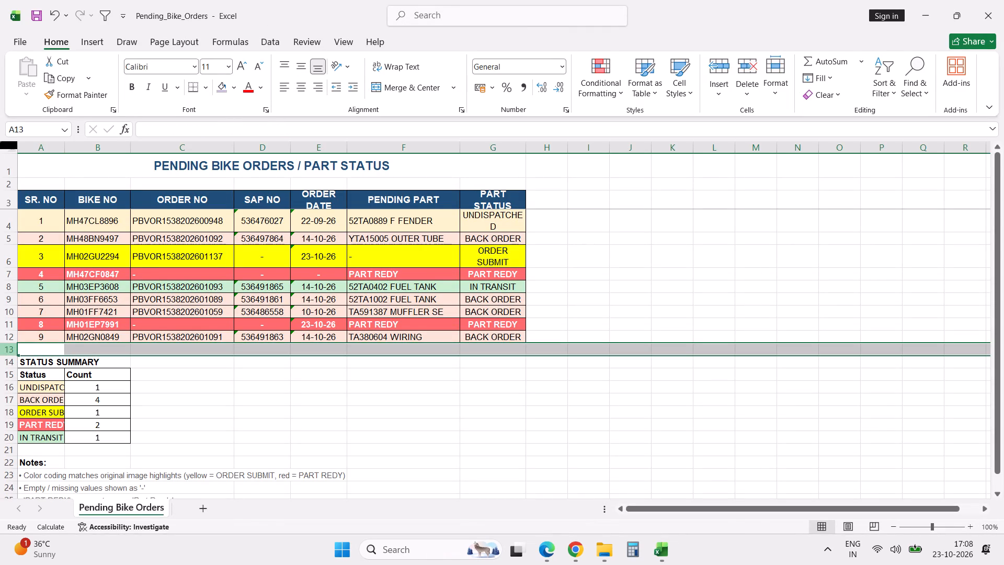
key("shift+Down")
key("shift+Down")
key("shift+Down")
key("shift+Down")
key("shift+Down")
key("shift+Down")
key("shift+Down")
key("shift+Down")
key("shift+Down")
key("shift+Down")
key("shift+Down")
key("shift+Down")
key("shift+Down")
key("shift+Down")
key("shift+Down")
key("shift+Down")
key("shift+Down")
key("shift+Down")
key("shift+Down")
key("shift+Down")
key("shift+Down")
key("shift+Down")
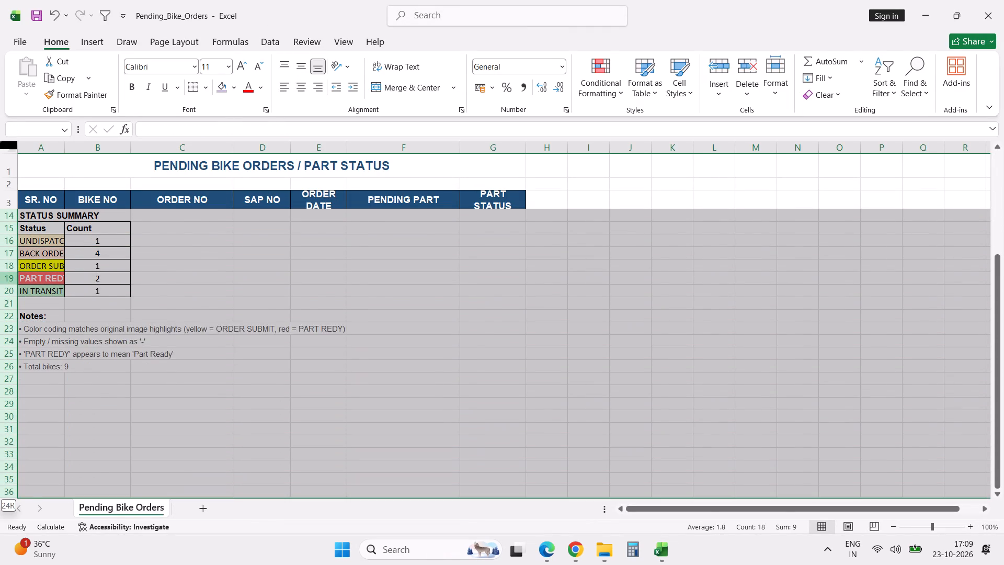
key("ctrl+minus")
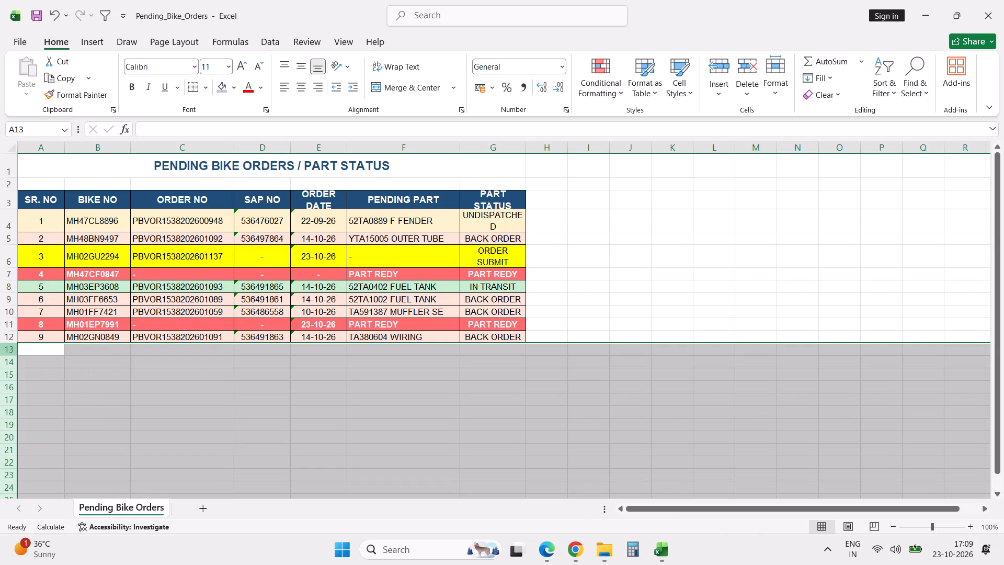
Remove the fill colours from the table A3:G12 and set its font colour to Automatic.
left_click(51, 201)
left_click(51, 225)
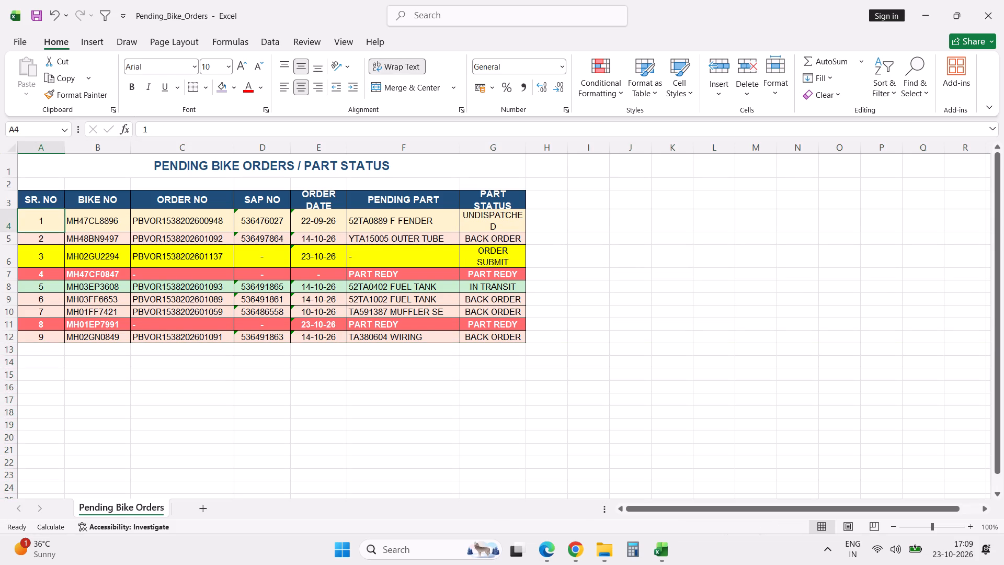
left_click(48, 201)
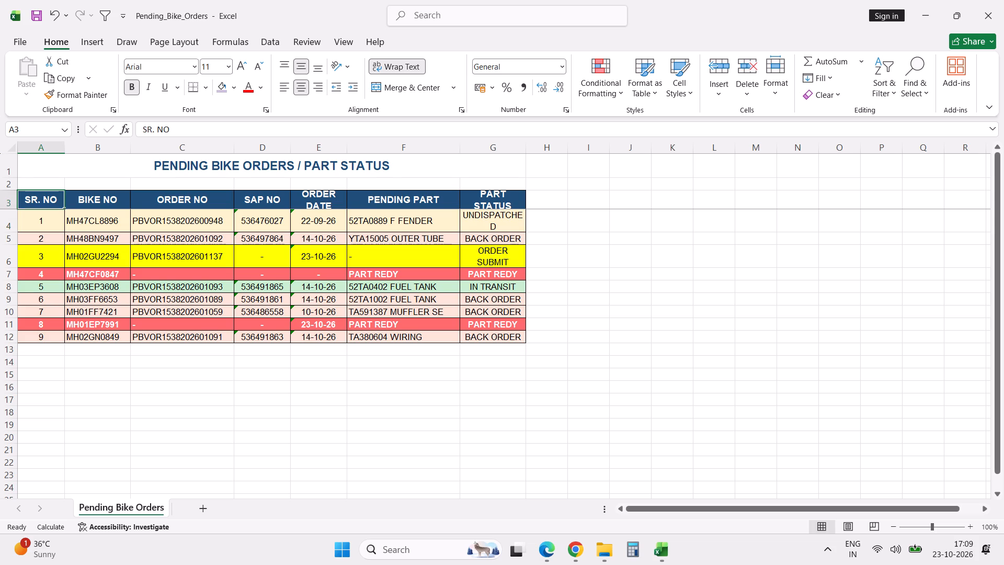
left_click(494, 337, "shift")
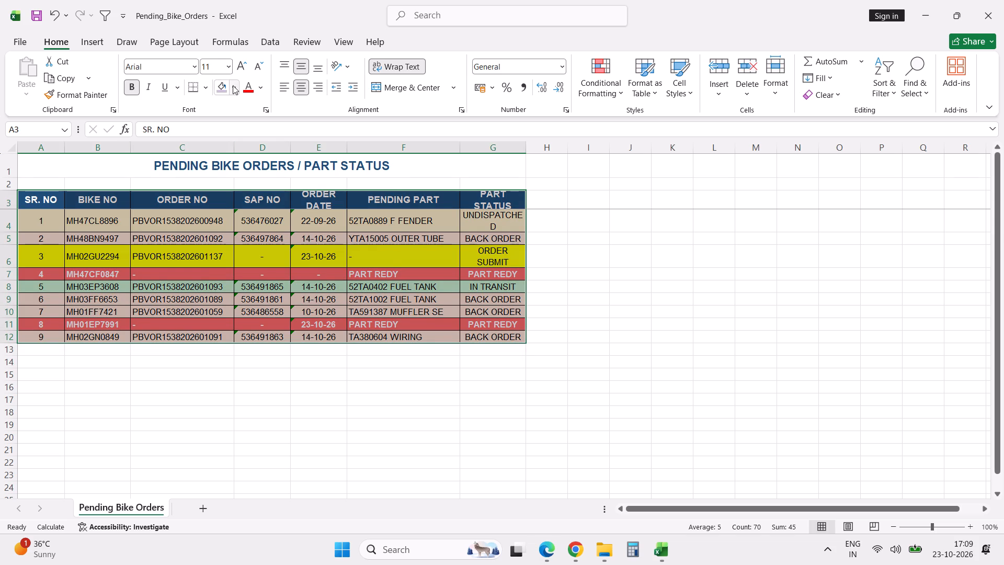
left_click(233, 85)
left_click(268, 309)
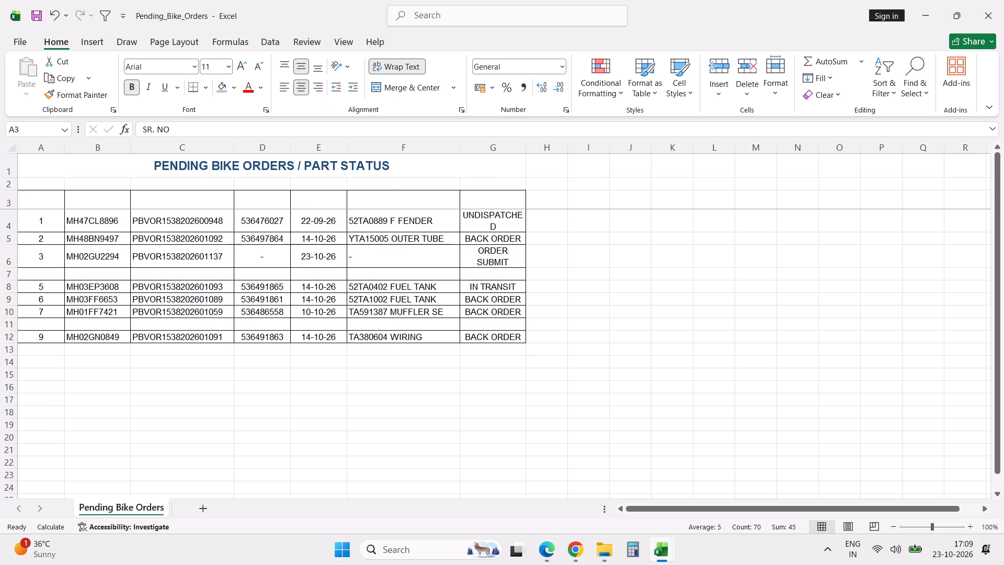
left_click(261, 91)
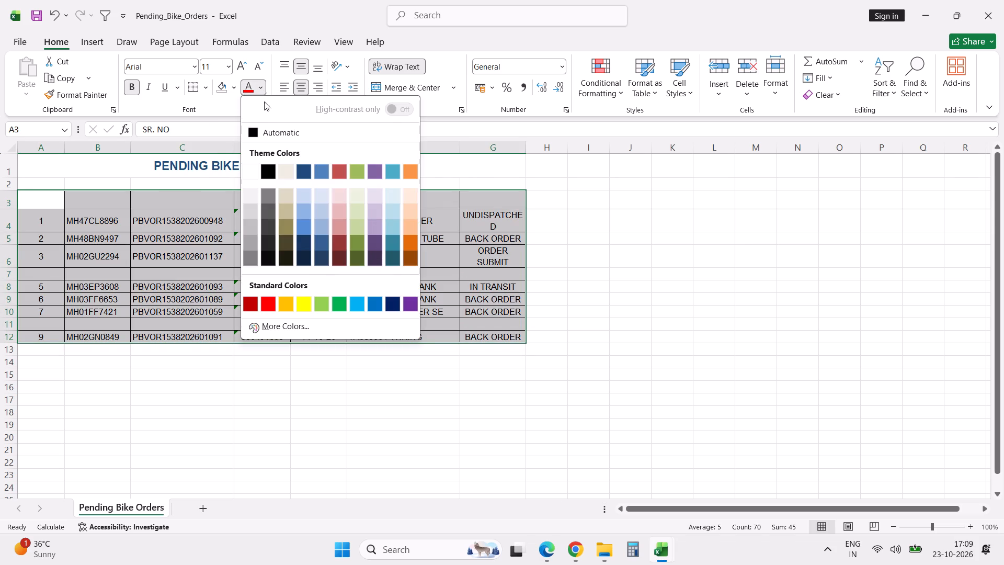
left_click(270, 133)
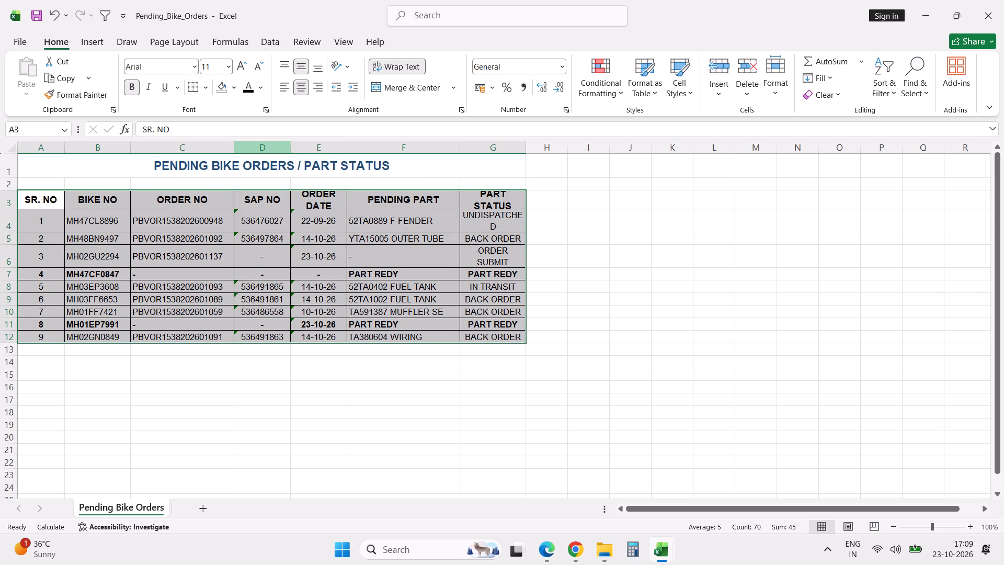
Set the font of the whole sheet to Tahoma.
key("ctrl+a")
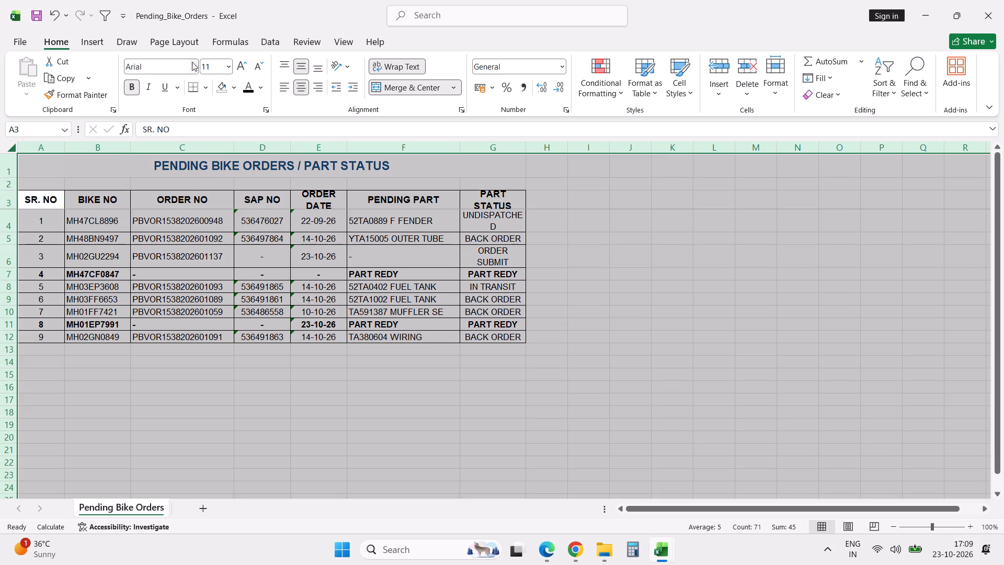
left_click(193, 68)
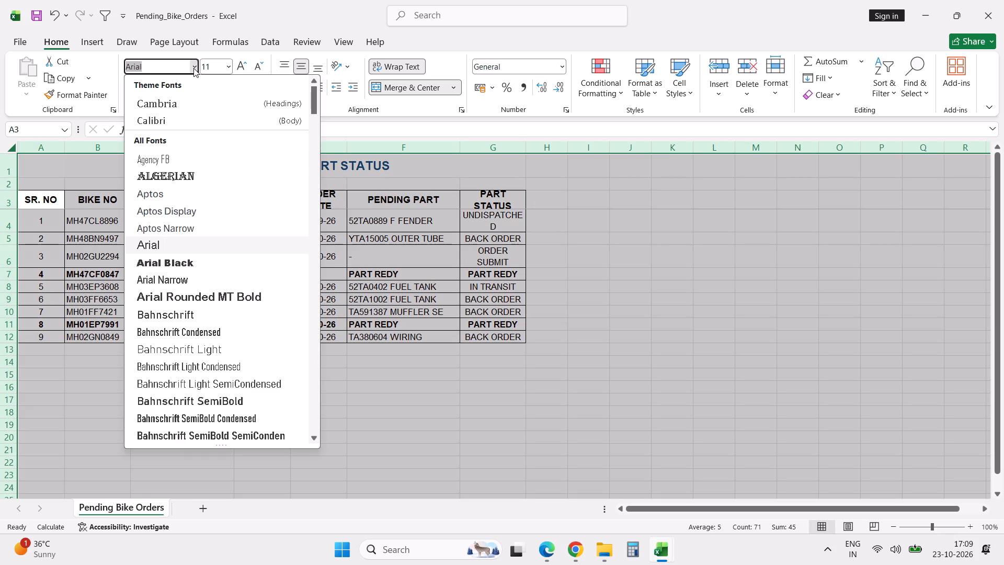
type("tahoma")
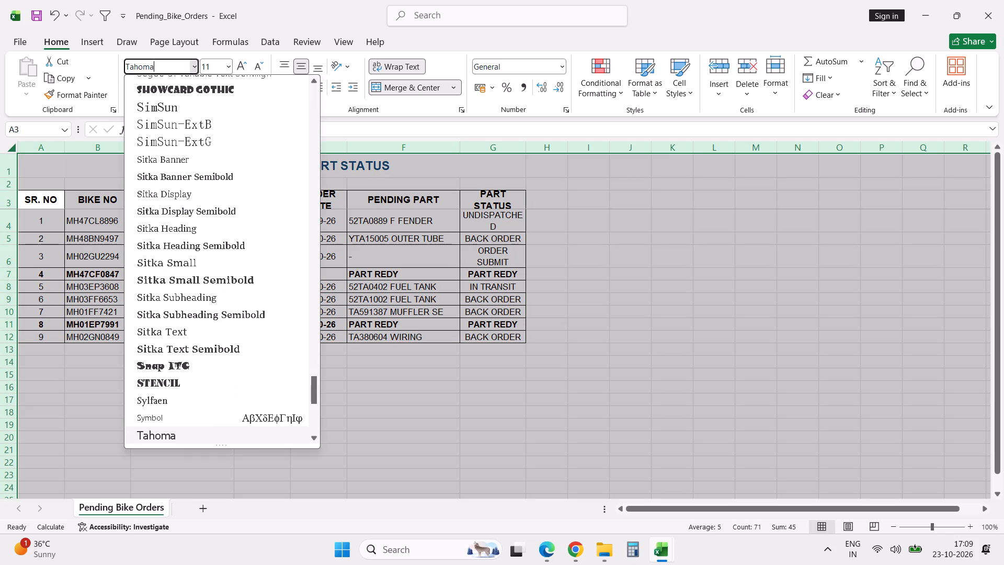
key("Return")
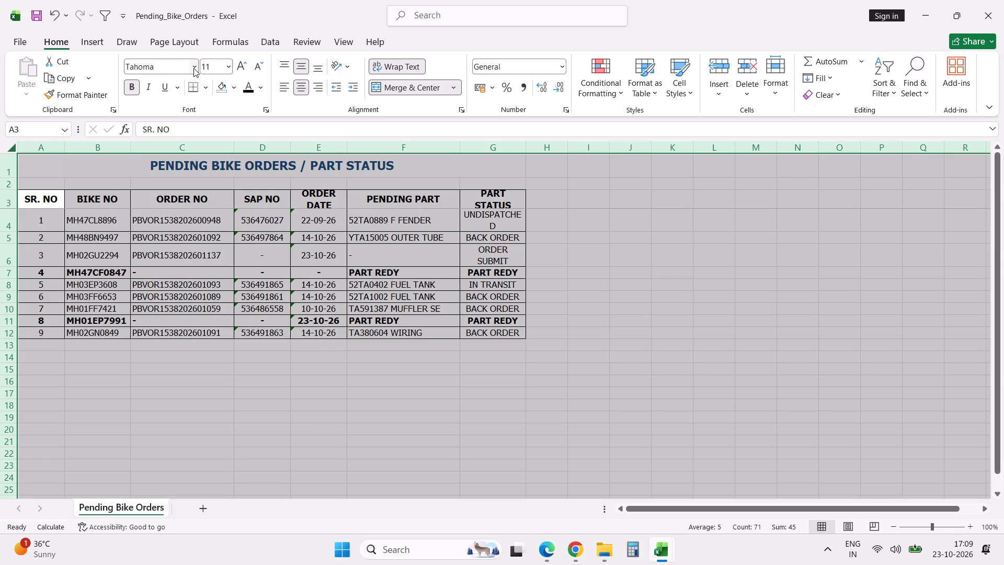
Remove bold formatting from the table A3:G12, including its header row.
left_click(53, 202)
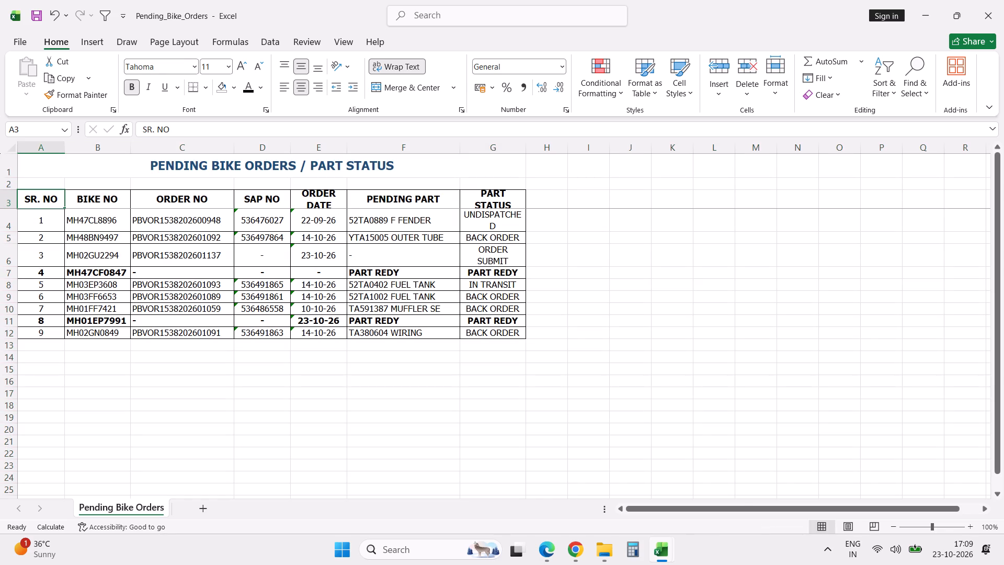
left_click(508, 335, "shift")
key("ctrl+b")
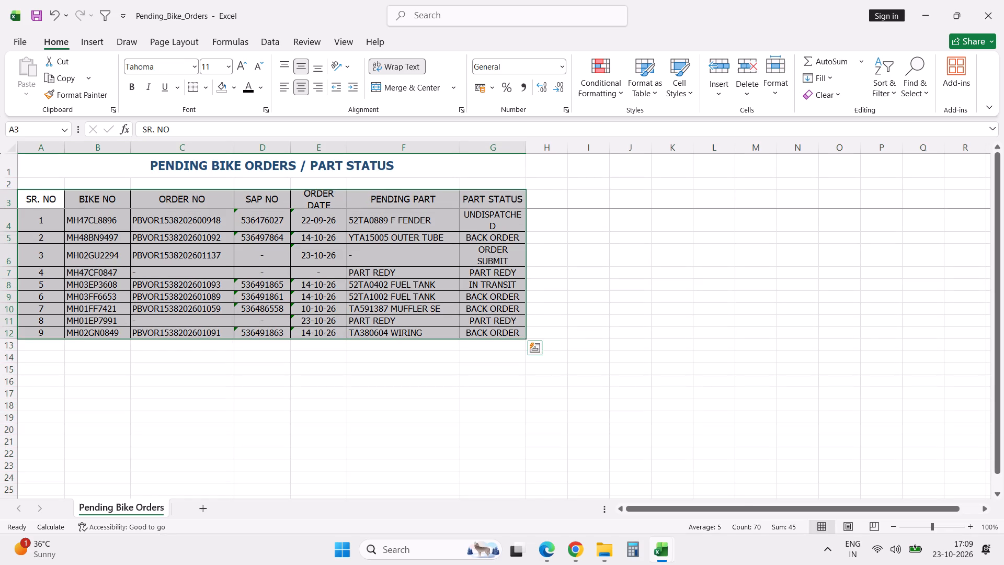
left_click(610, 359)
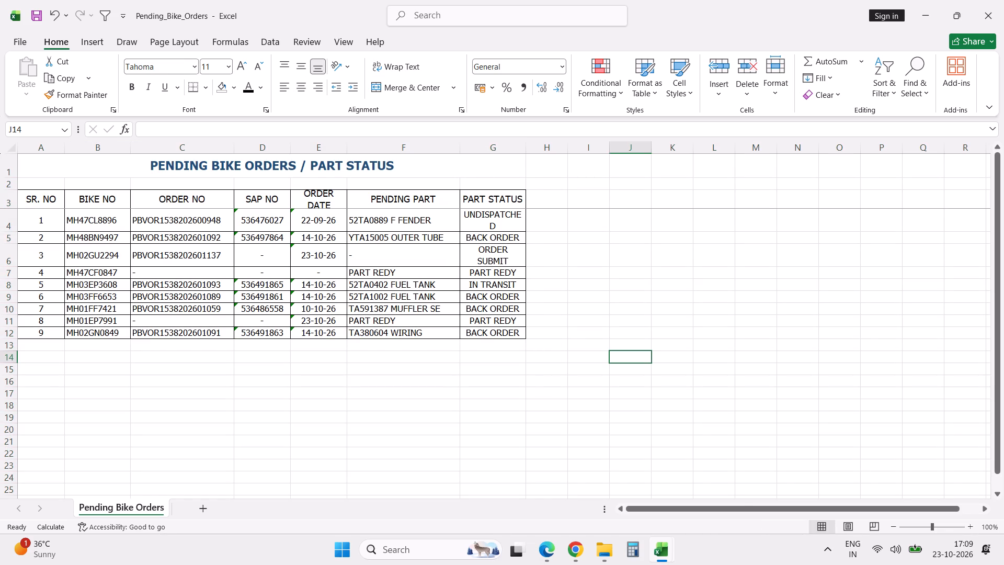
Widen the PART STATUS column so its entries fit on one line, and autofit the height of row 6.
left_click_drag(526, 148, 567, 143)
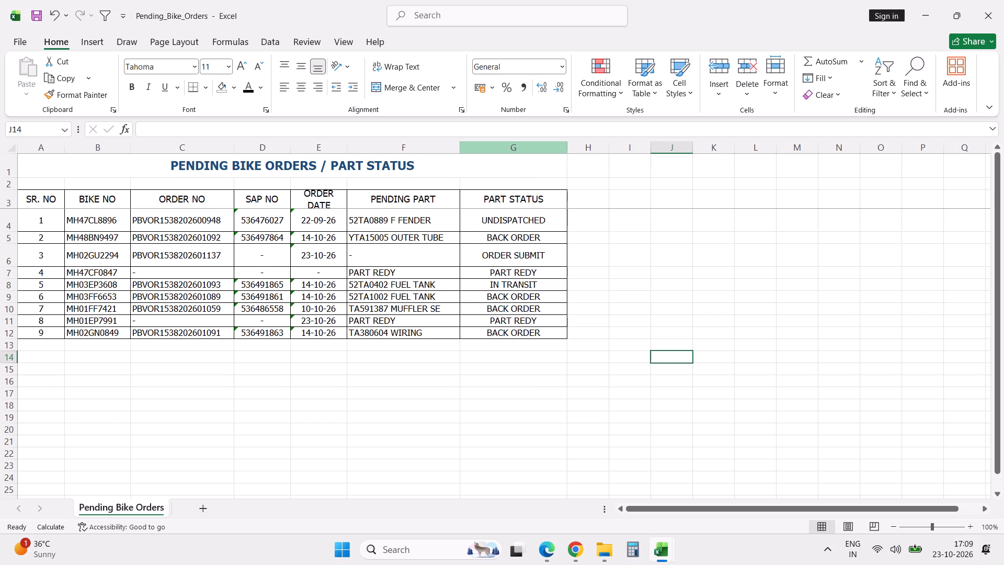
double_click(14, 266)
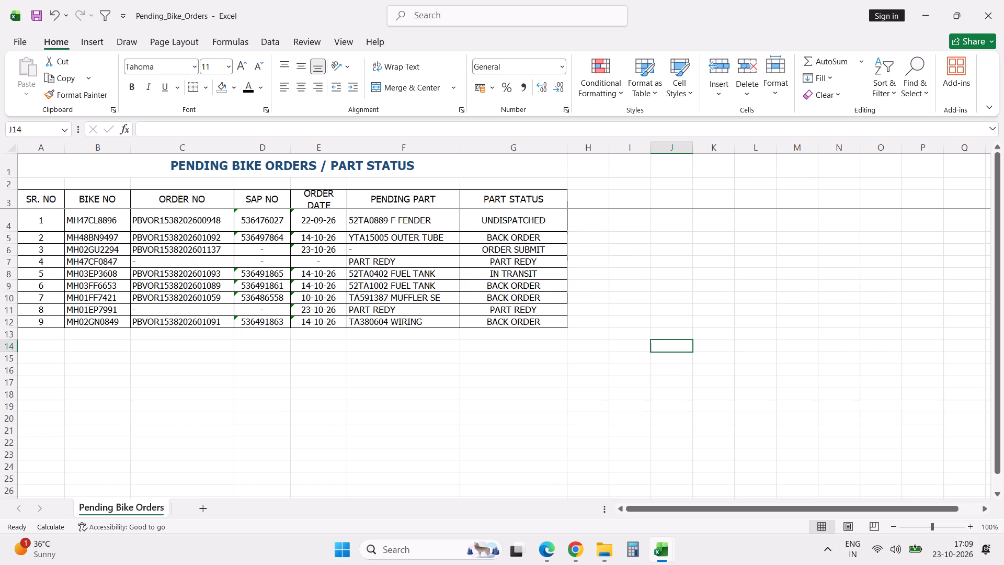
left_click(423, 262)
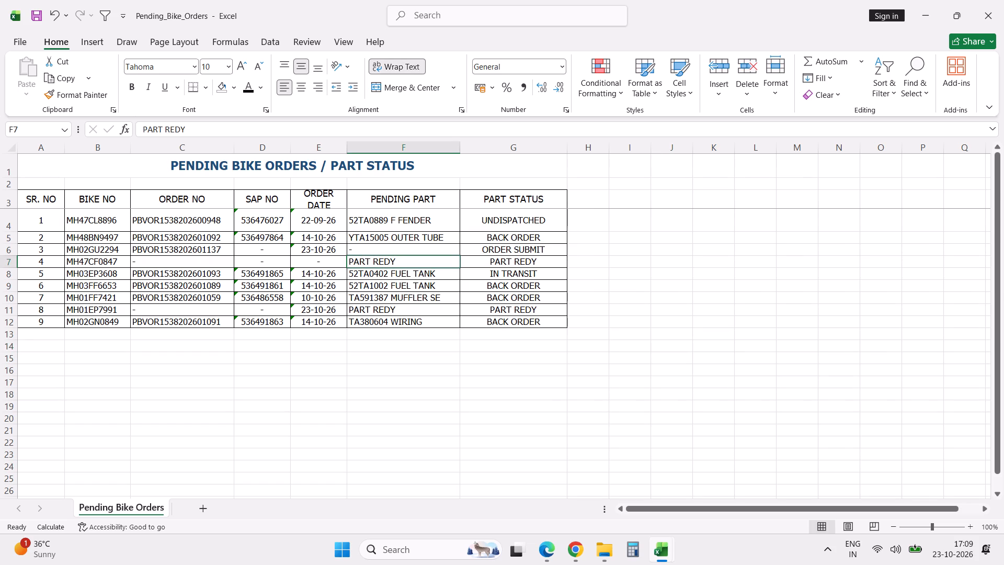
type("Parts")
key("space")
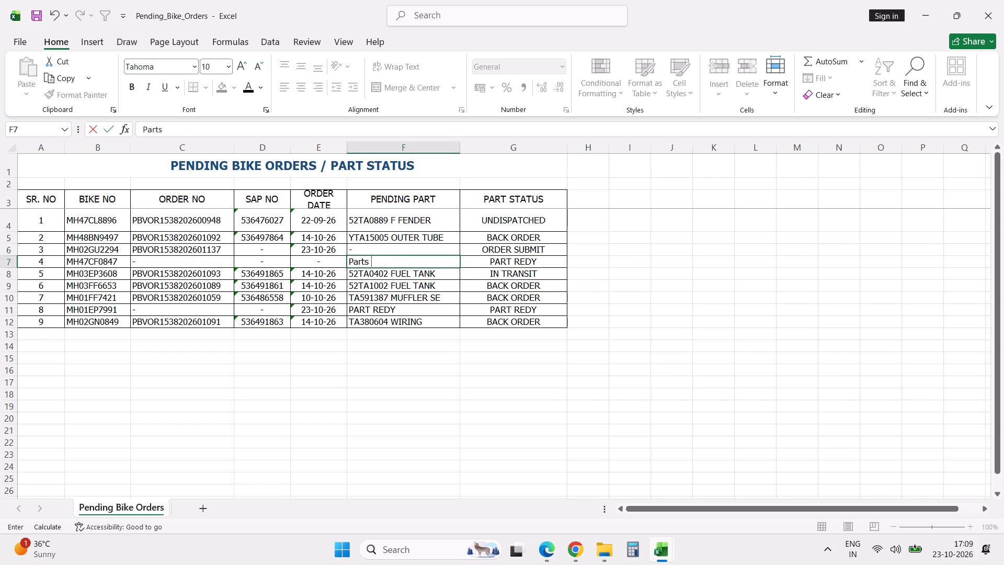
type("available")
key("Return")
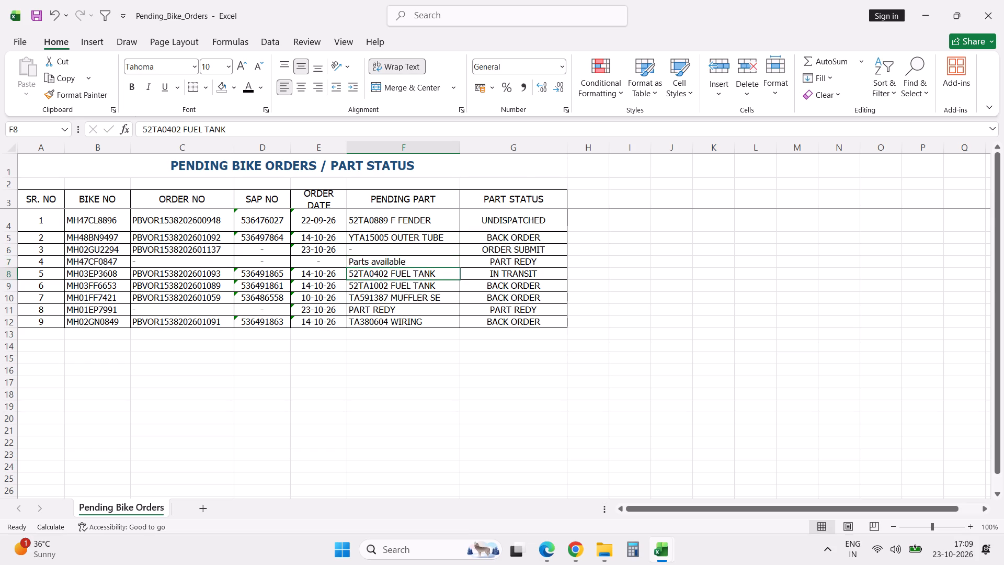
Switch to the New AMC_ABC_Oct 2026 workbook.
key("alt+Tab")
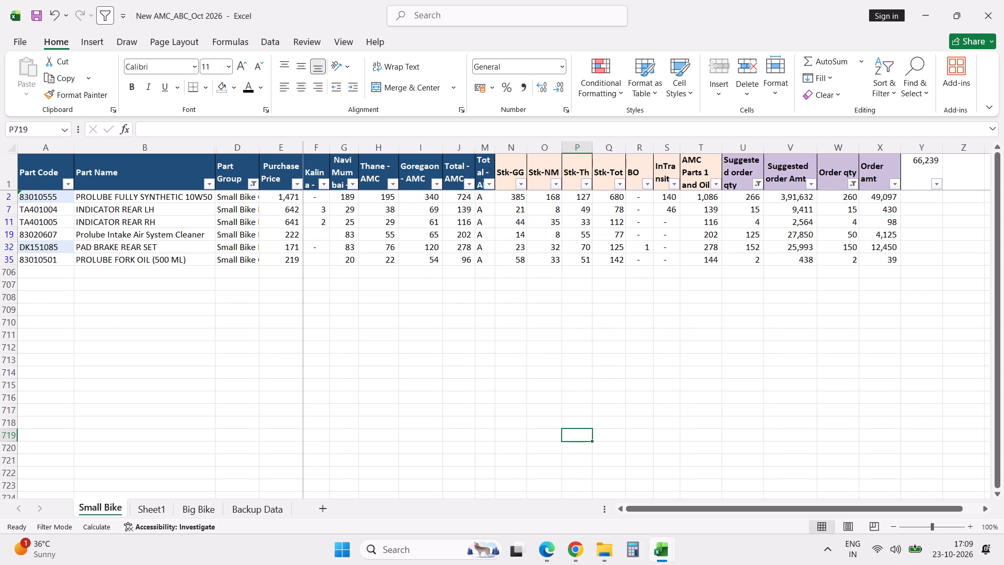
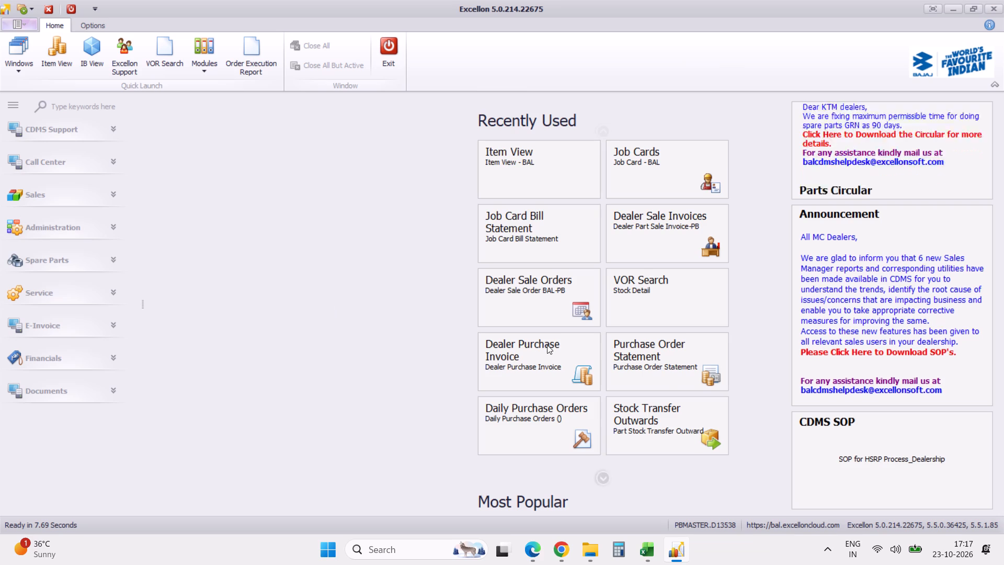
Open the Purchase Order Statement and generate the part purchase order report for the Year To Date range.
left_click(664, 379)
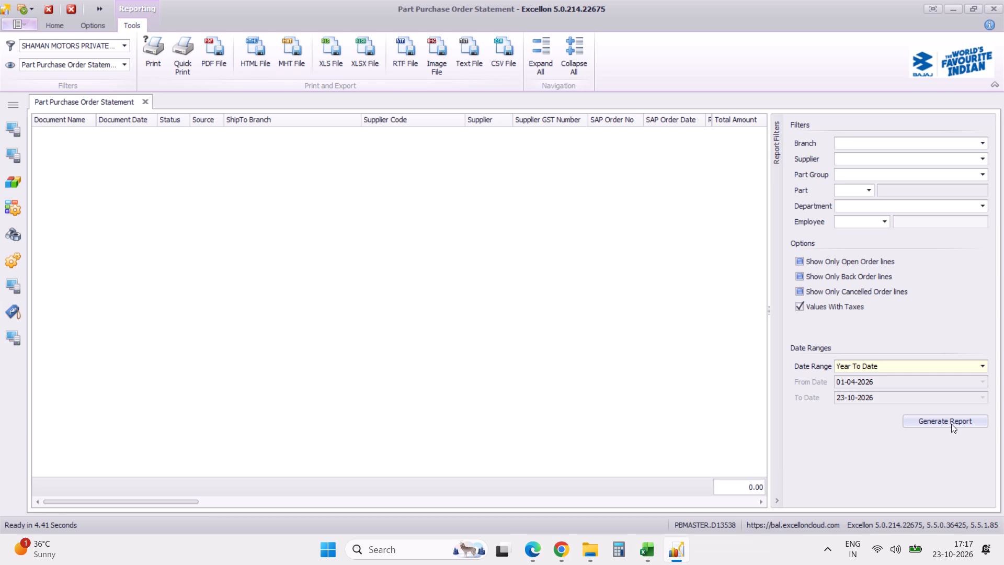
left_click(951, 423)
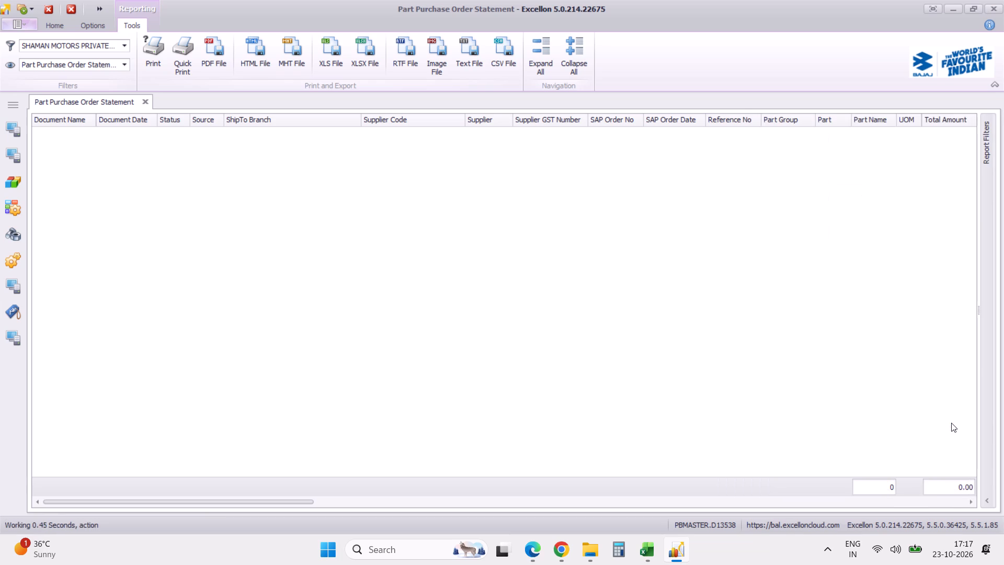
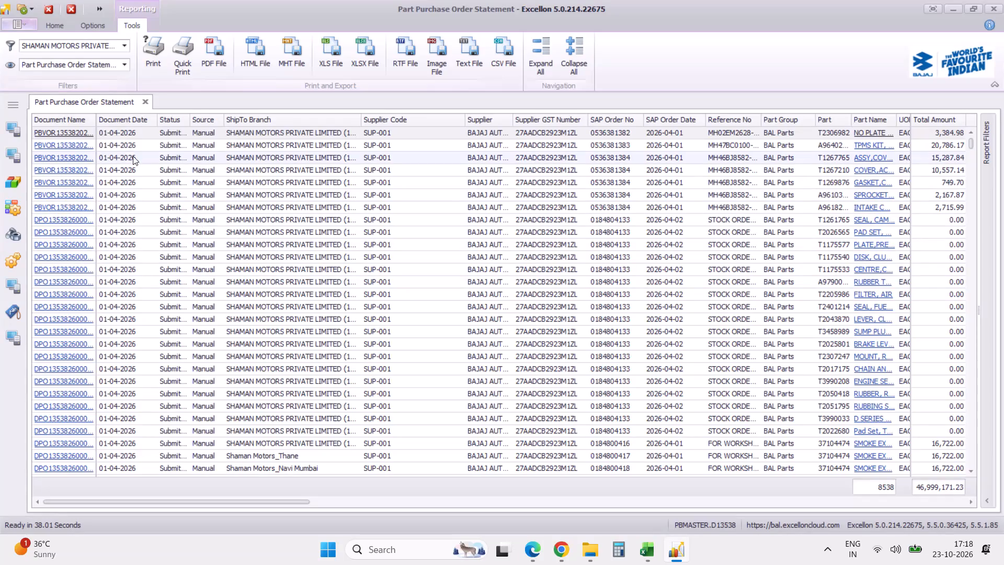
Widen the Document Name column of the part purchase order report so the full order numbers fit.
left_click(96, 119)
left_click_drag(97, 120, 182, 126)
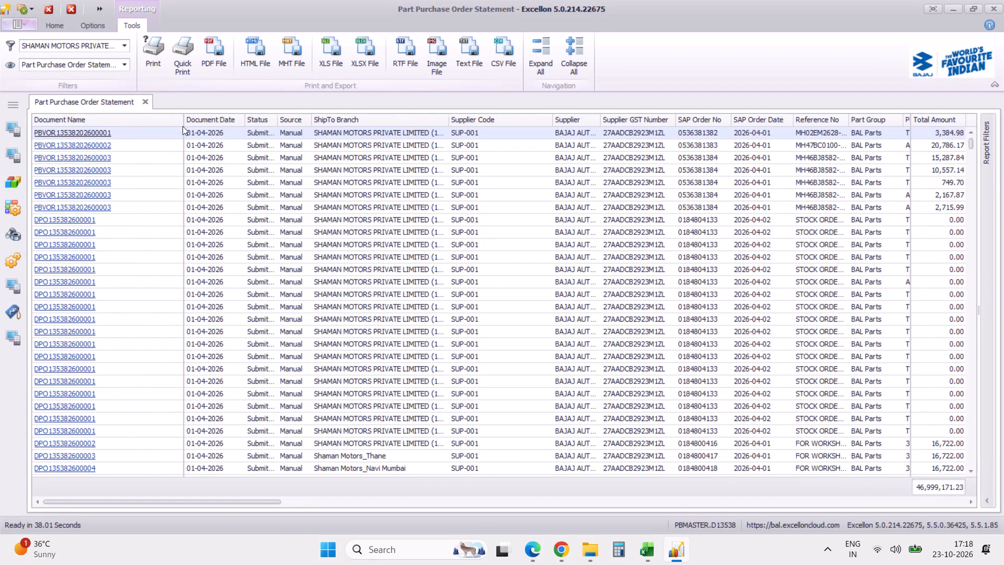
left_click(216, 139)
key("ctrl+f")
key("ctrl+v")
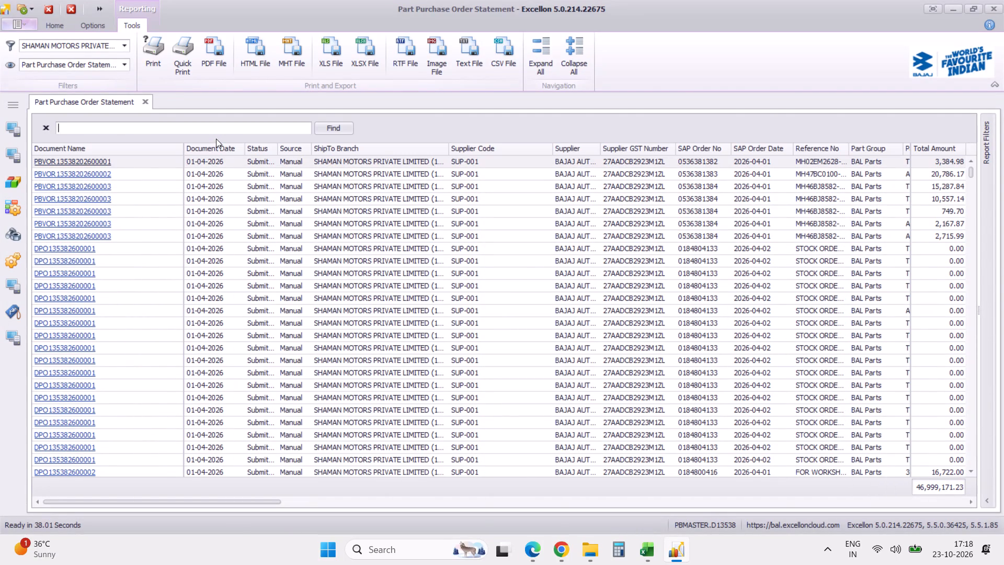
key("ctrl+v")
key("alt+Tab")
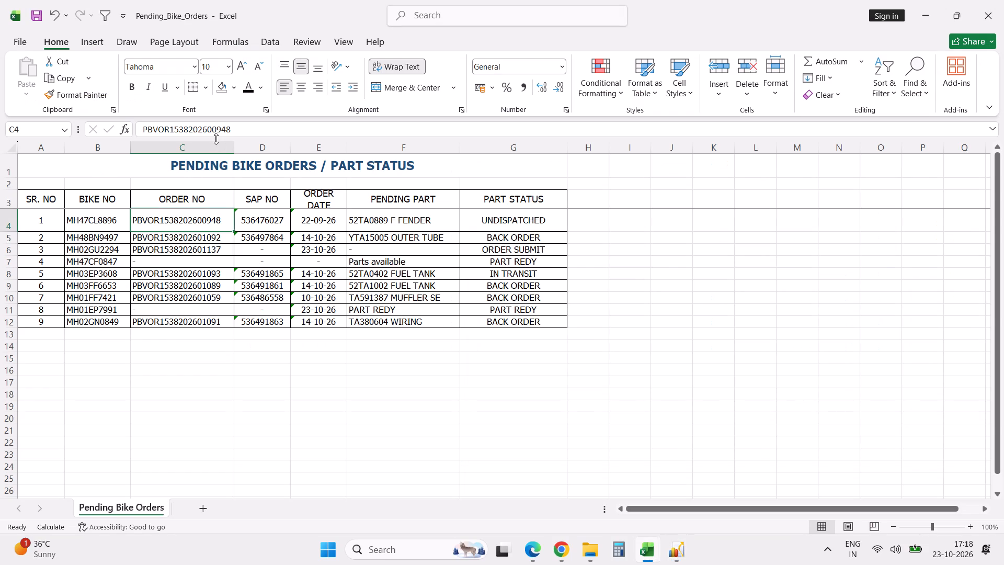
key("ctrl+c")
key("alt+Tab")
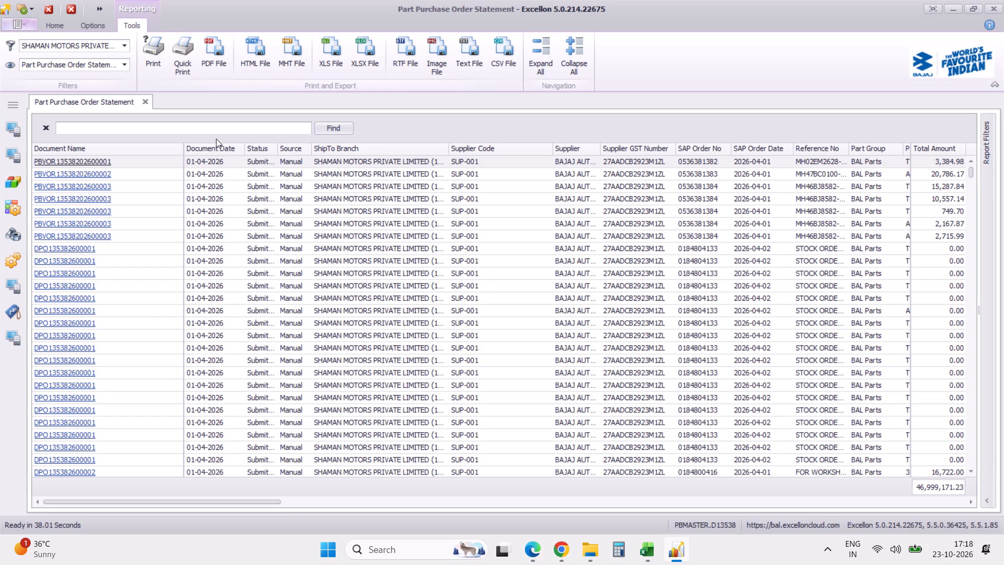
key("ctrl+v")
left_click(324, 128)
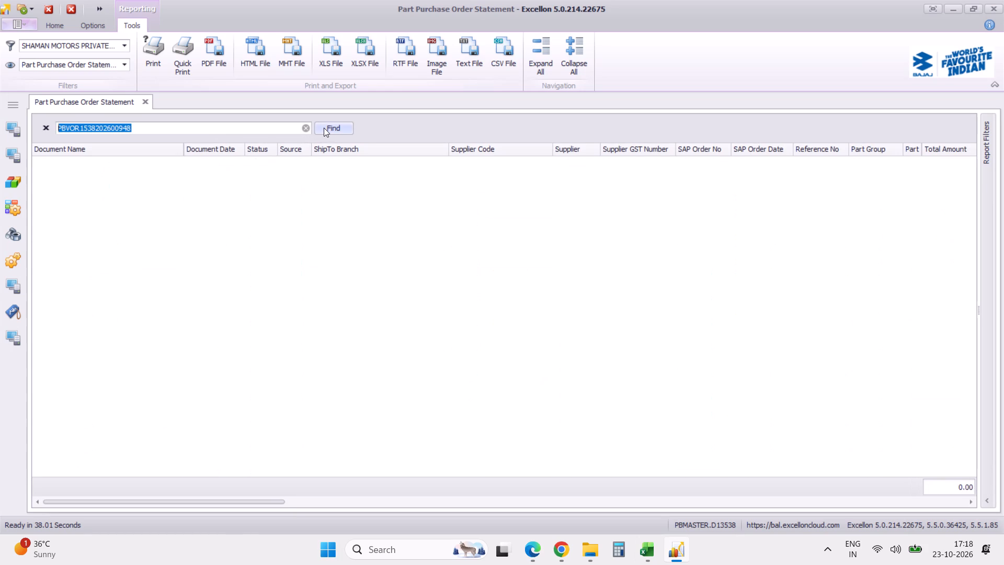
key("alt+Tab")
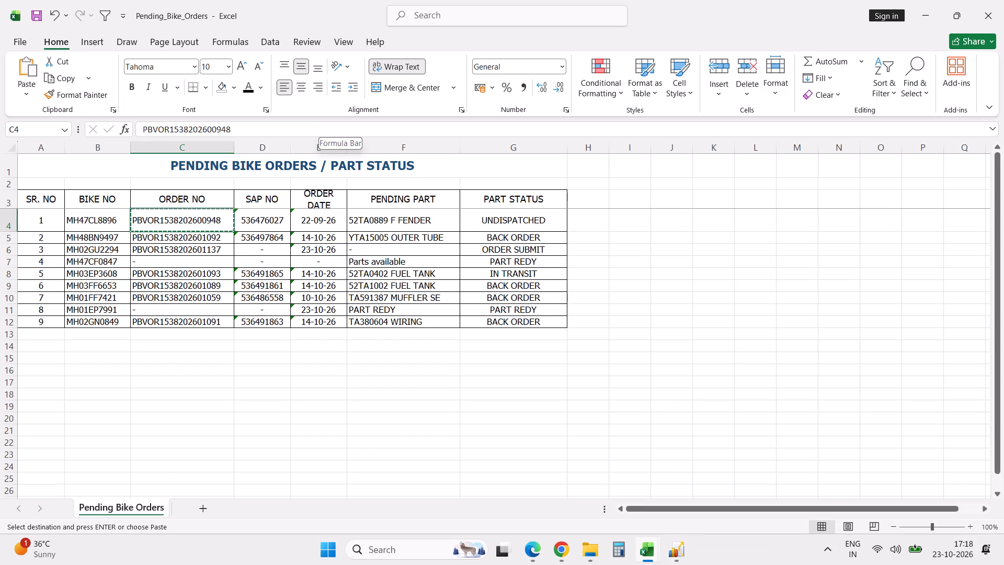
key("alt+Tab")
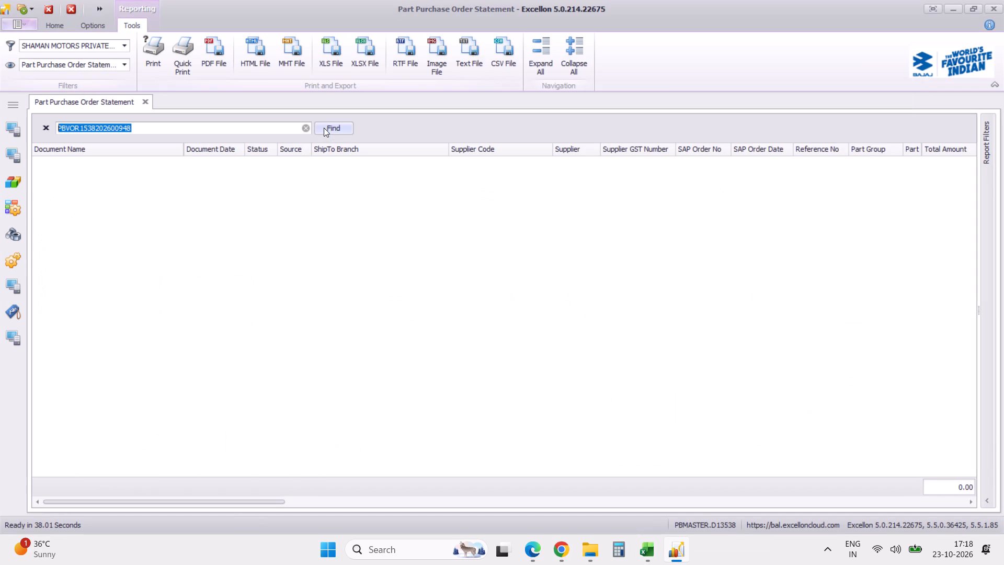
left_click(47, 128)
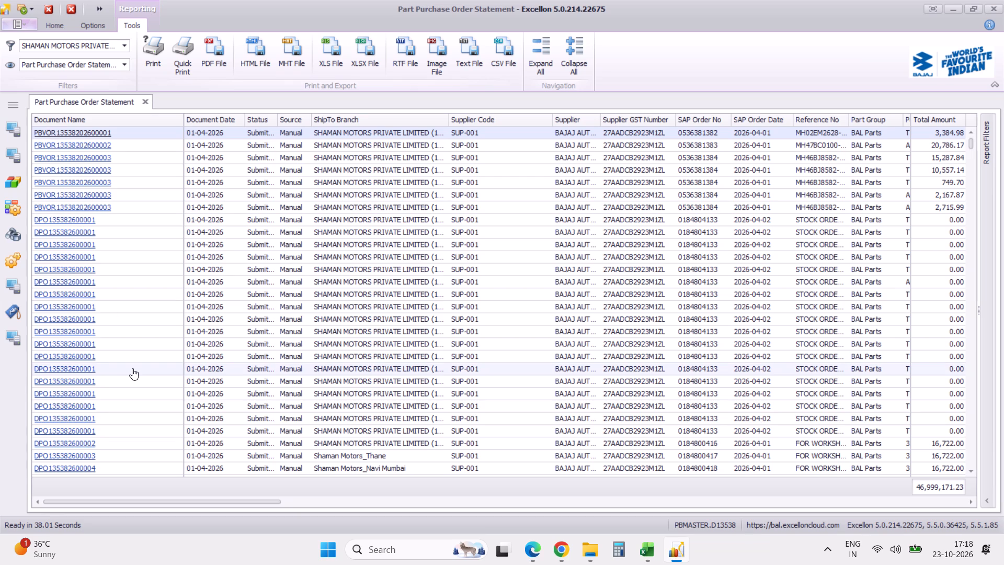
key("alt+Tab")
key("alt+Tab")
scroll(132, 368, "down", 20)
scroll(132, 368, "down", 5)
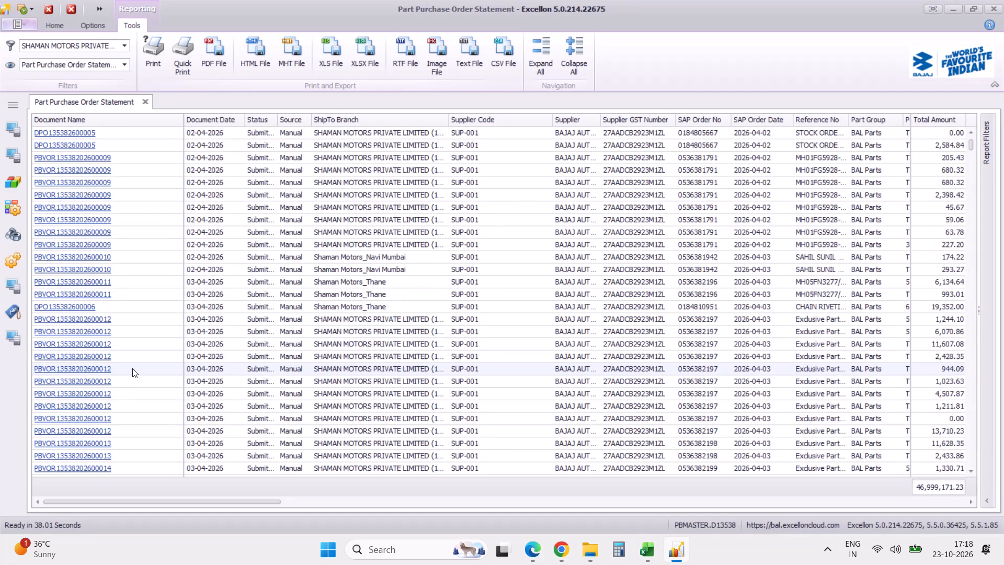
scroll(132, 368, "down", 18)
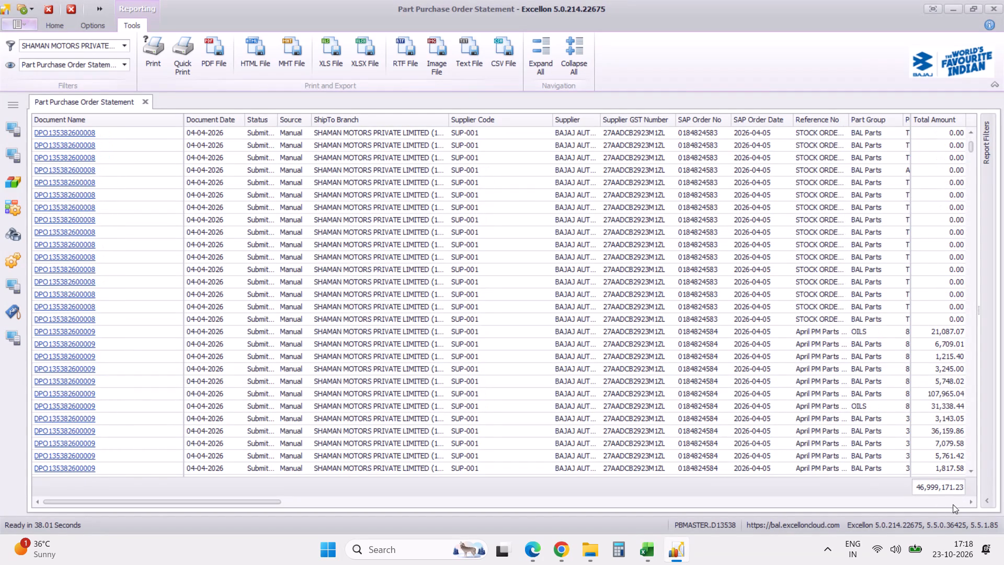
Regenerate the part purchase order report with a Custom date range from 01-09-2026 to 23-10-2026.
left_click(990, 500)
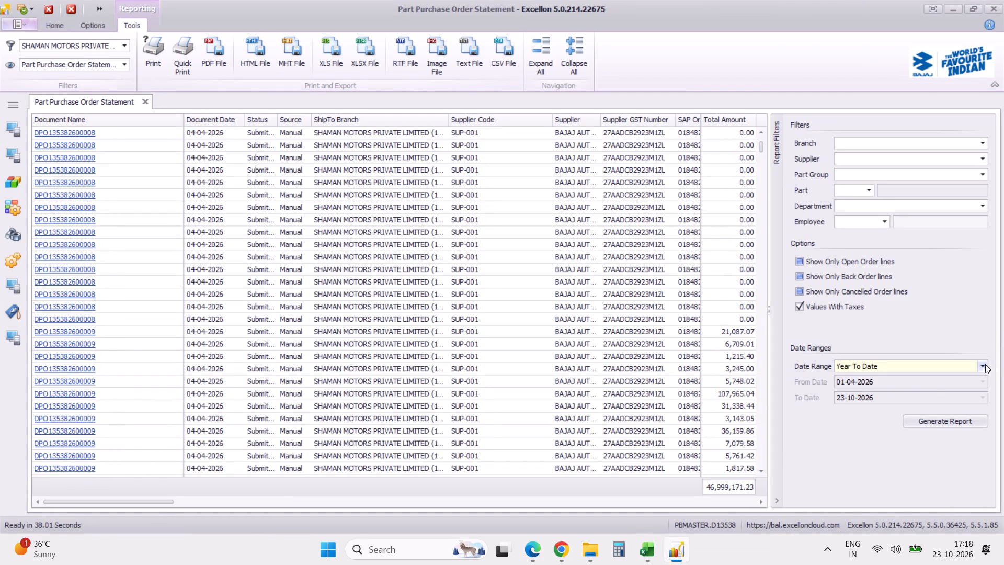
left_click(985, 364)
left_click(871, 443)
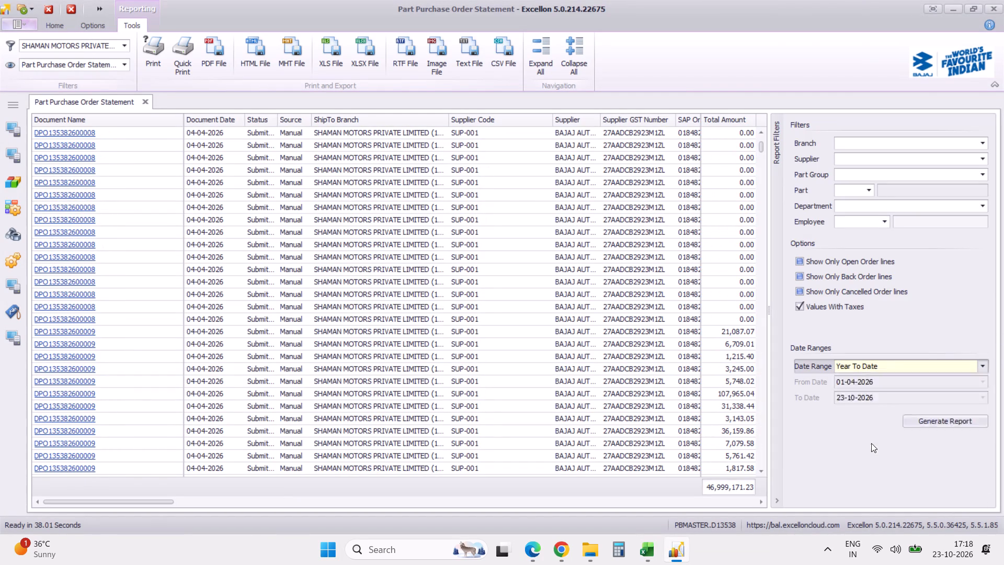
left_click(935, 425)
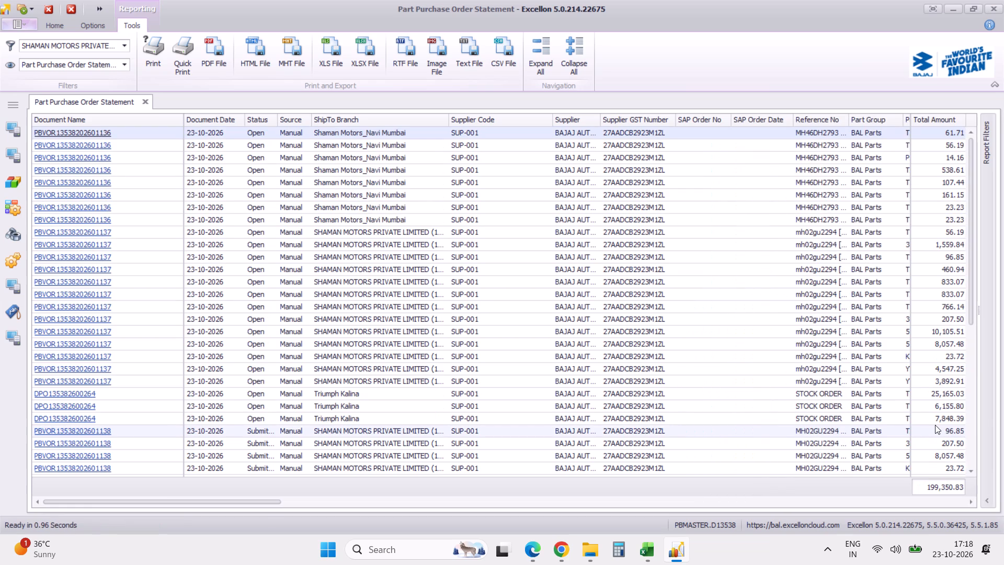
left_click(988, 502)
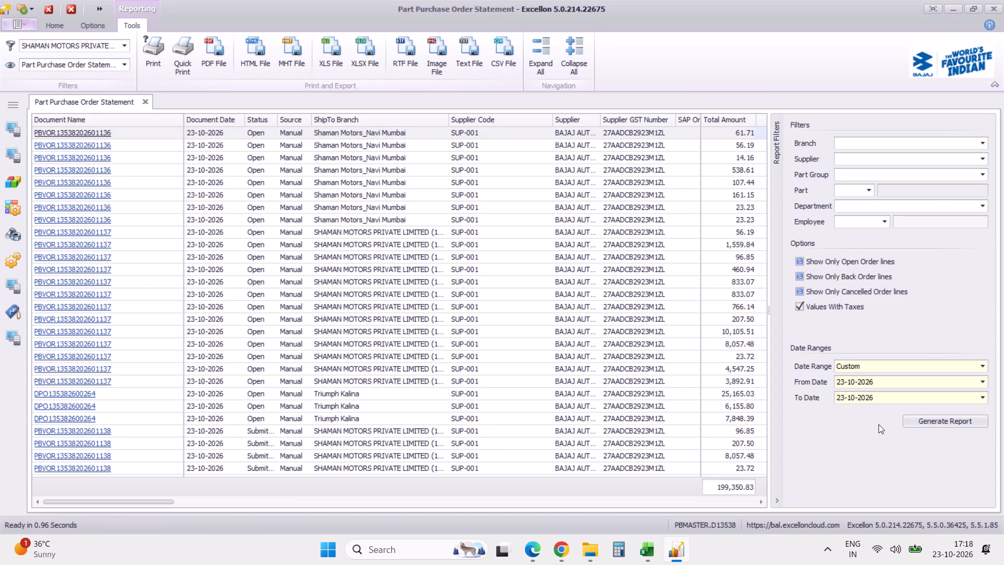
left_click(839, 382)
type("01")
key("Right")
type("09")
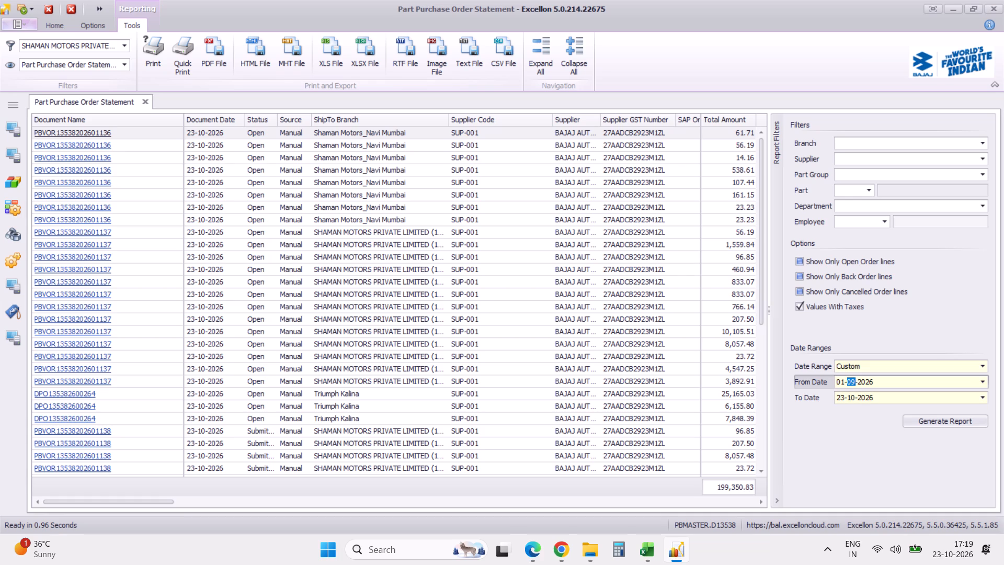
left_click(923, 415)
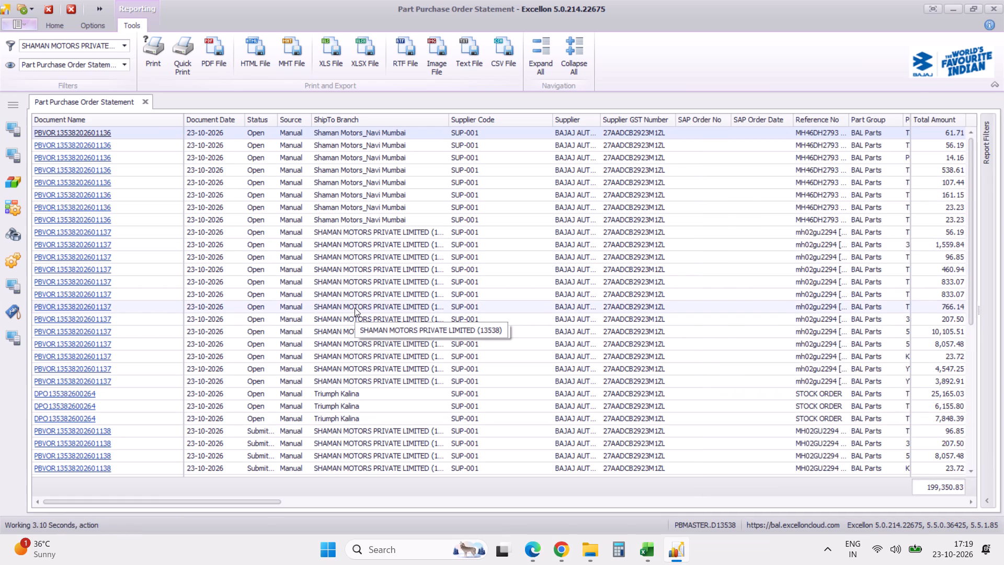
key("alt+Tab")
key("alt+Tab")
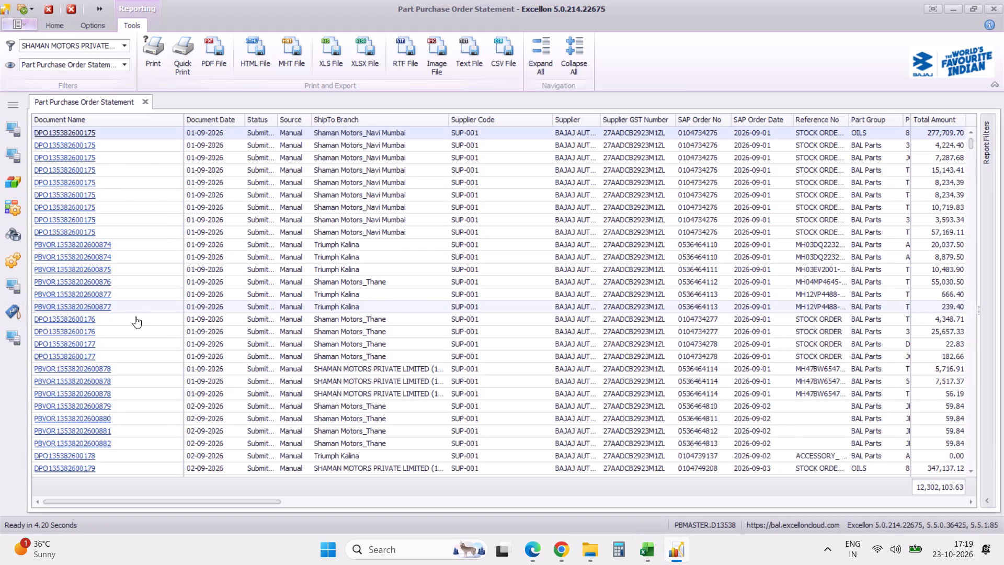
scroll(135, 317, "down", 20)
scroll(135, 317, "down", 3)
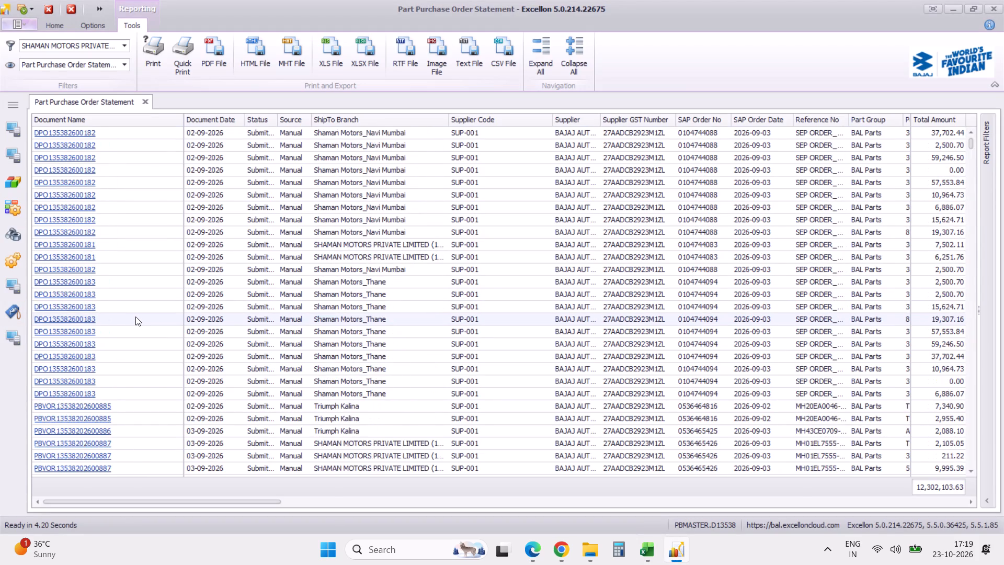
scroll(135, 317, "down", 11)
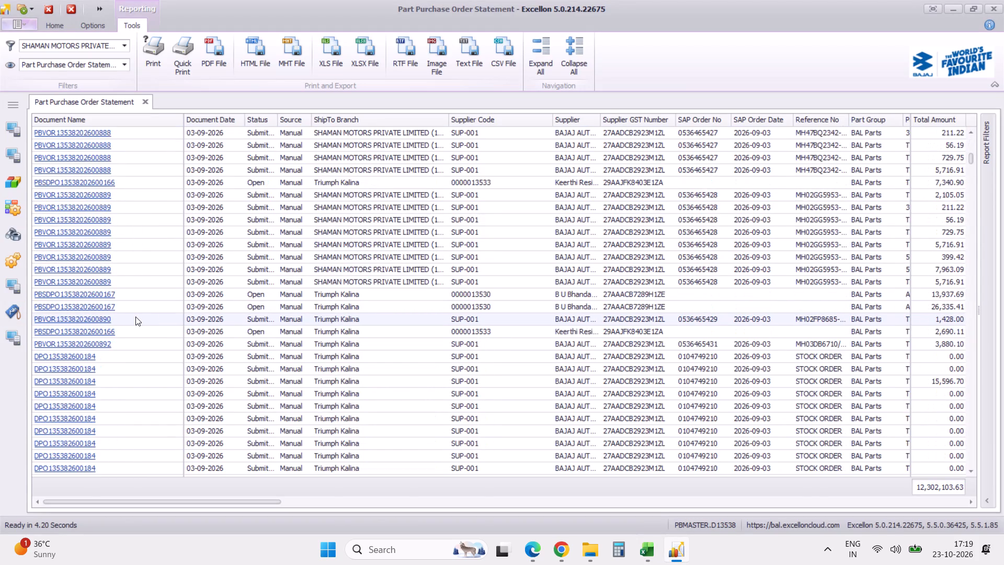
scroll(135, 317, "down", 15)
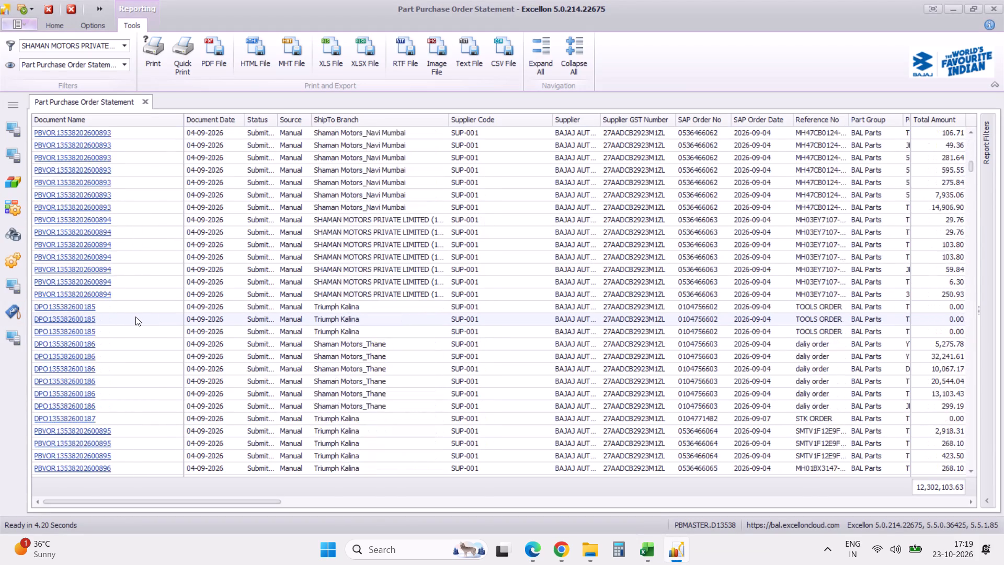
scroll(135, 317, "down", 12)
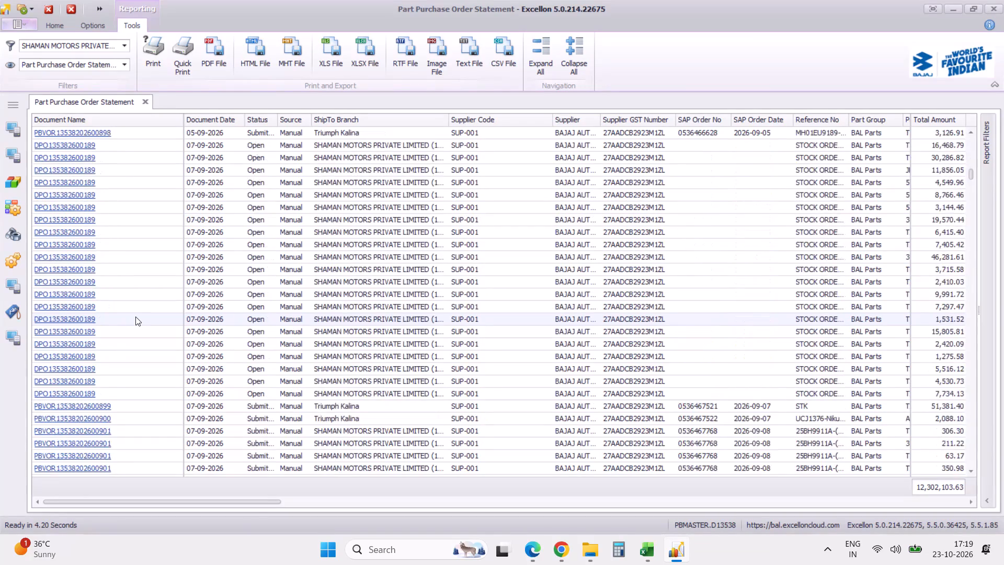
scroll(135, 317, "down", 20)
scroll(135, 317, "down", 6)
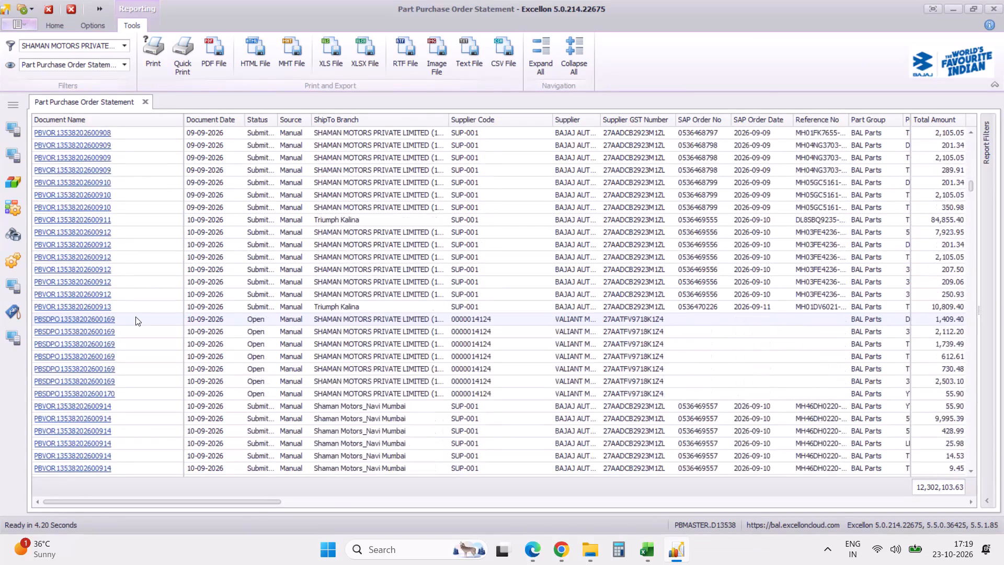
scroll(135, 317, "down", 7)
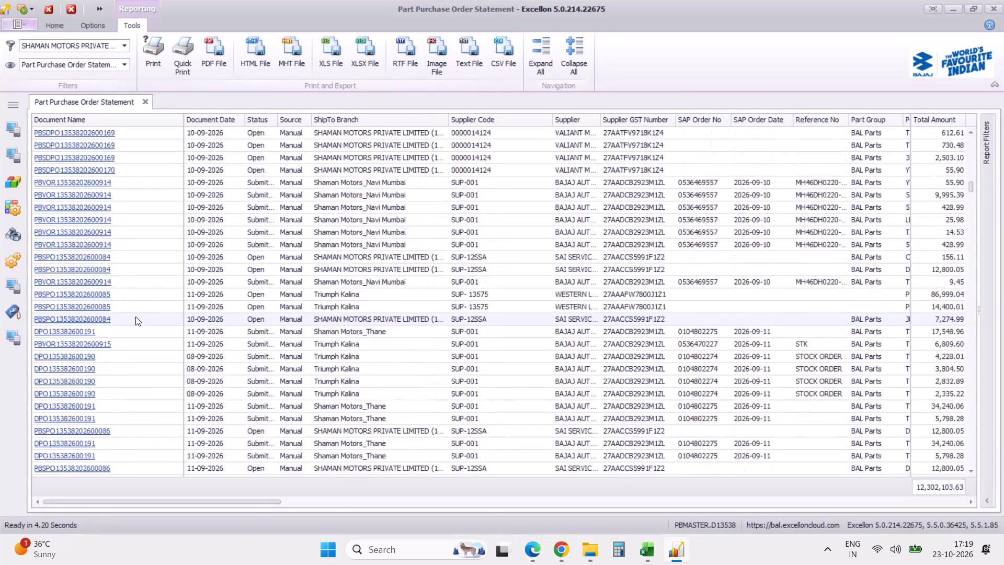
scroll(135, 317, "down", 18)
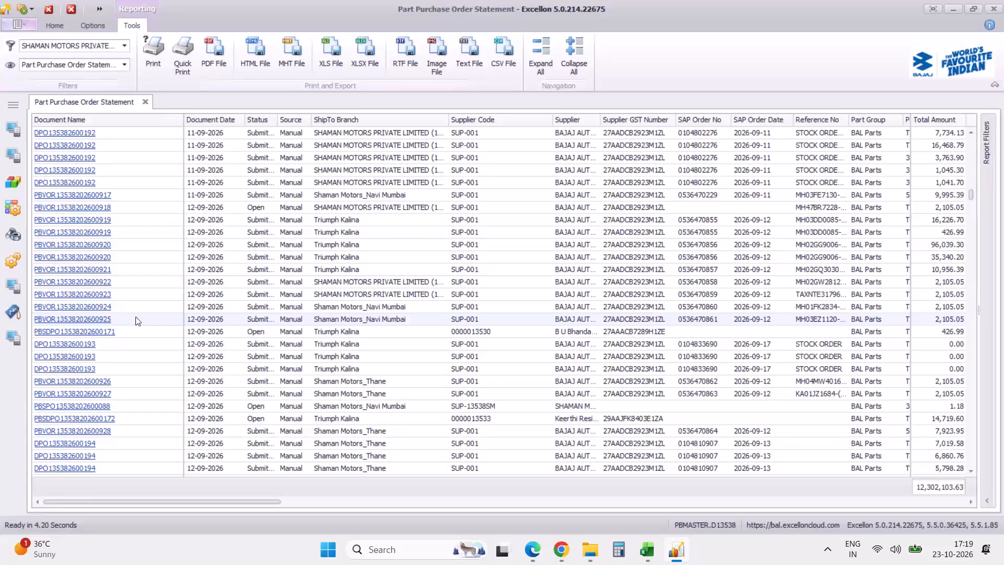
scroll(135, 317, "down", 10)
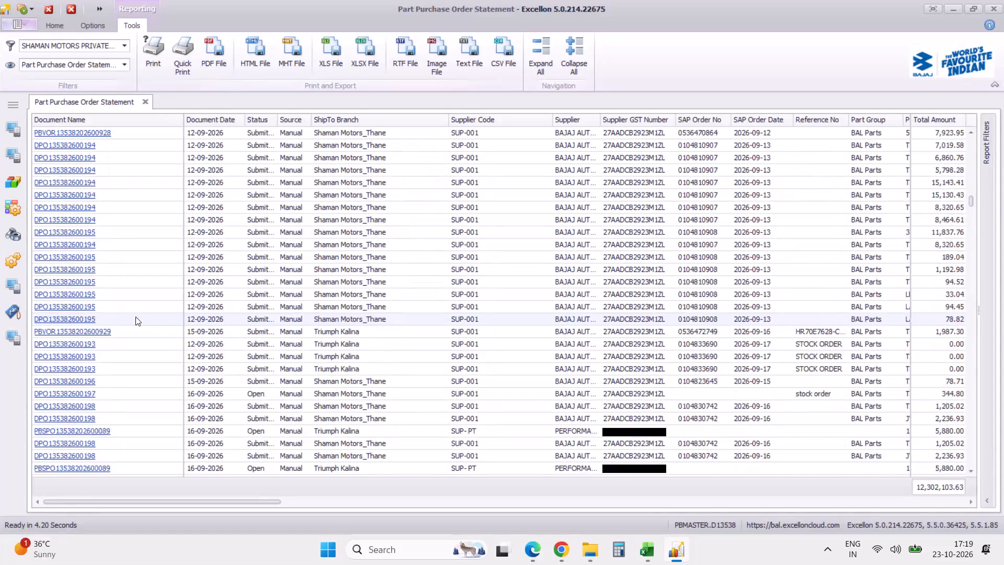
scroll(135, 317, "down", 4)
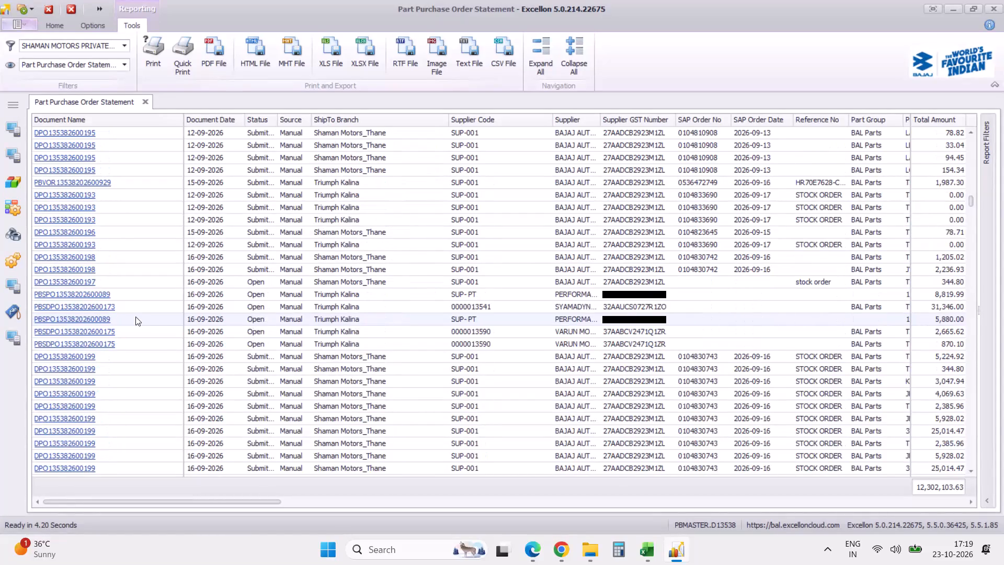
scroll(135, 317, "down", 8)
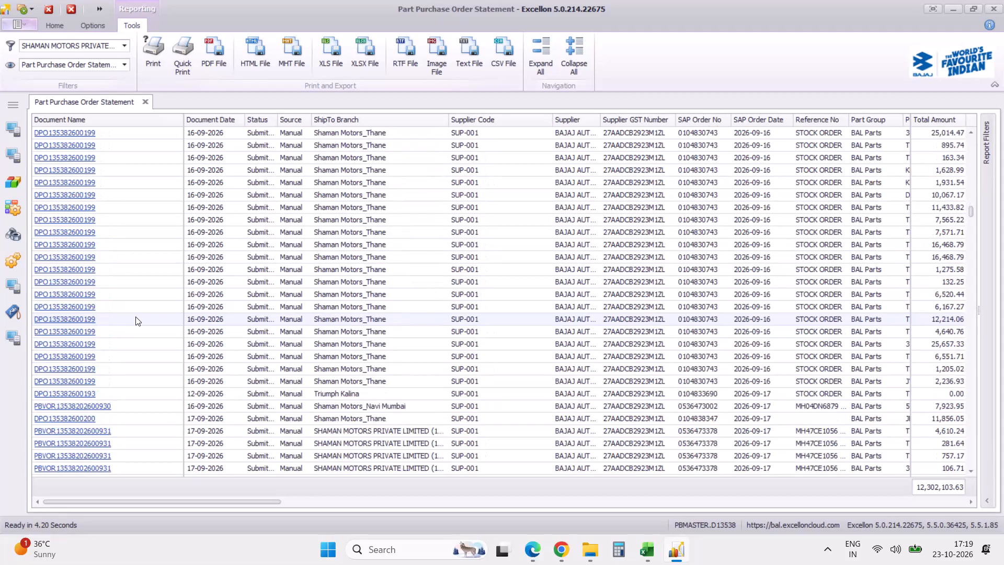
scroll(135, 317, "down", 16)
scroll(135, 317, "down", 7)
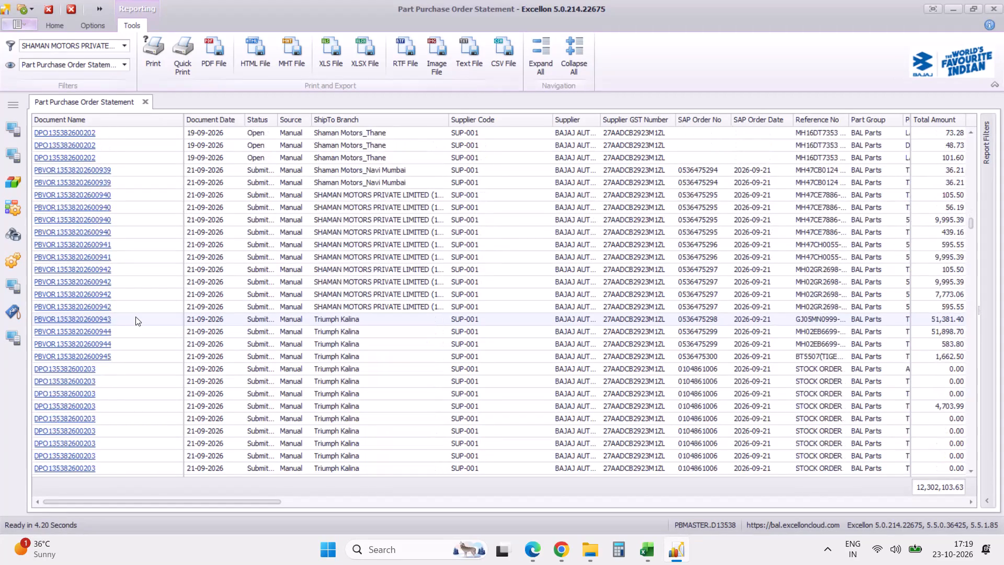
scroll(135, 317, "down", 2)
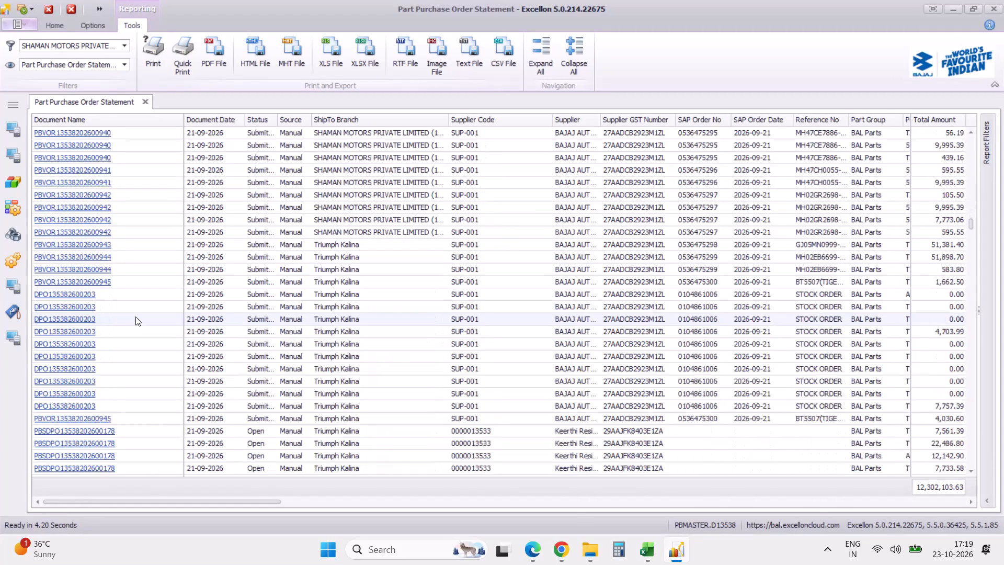
scroll(135, 317, "down", 3)
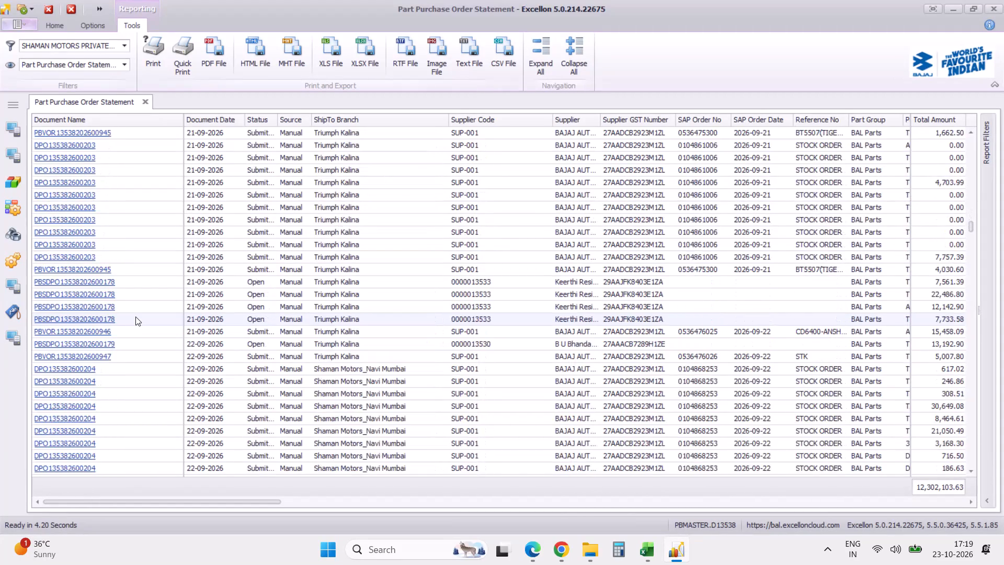
scroll(135, 317, "down", 9)
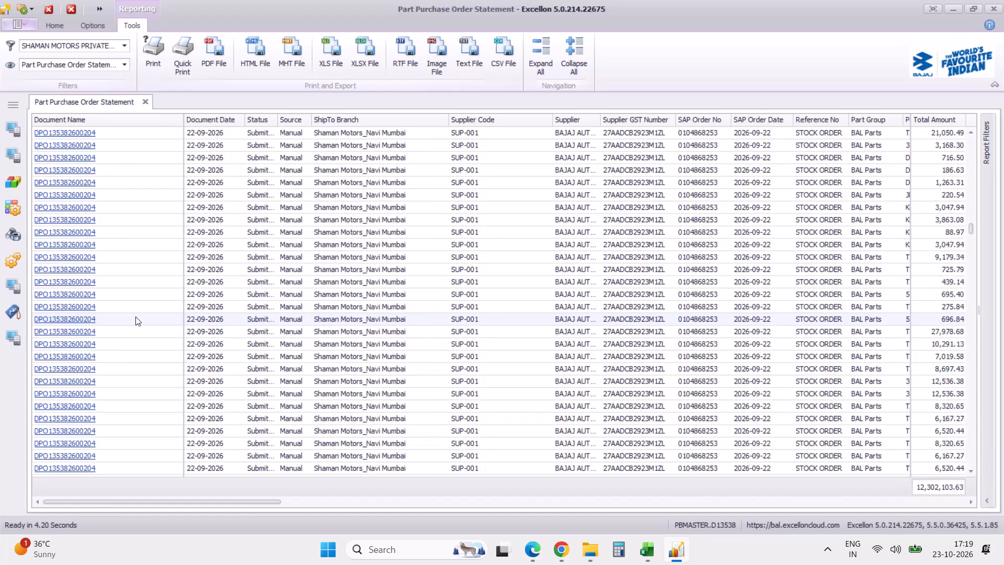
scroll(135, 317, "down", 2)
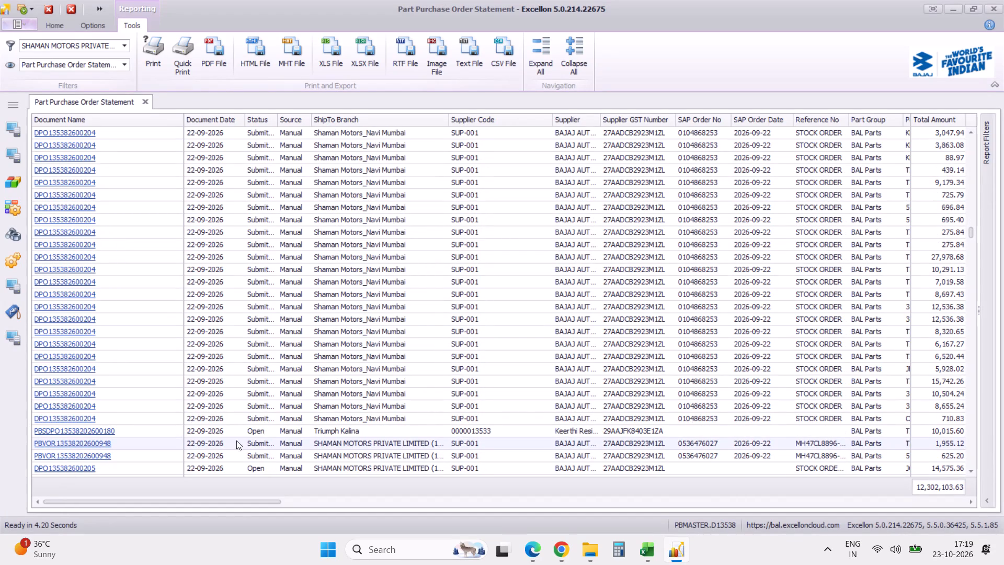
scroll(268, 444, "right", 16)
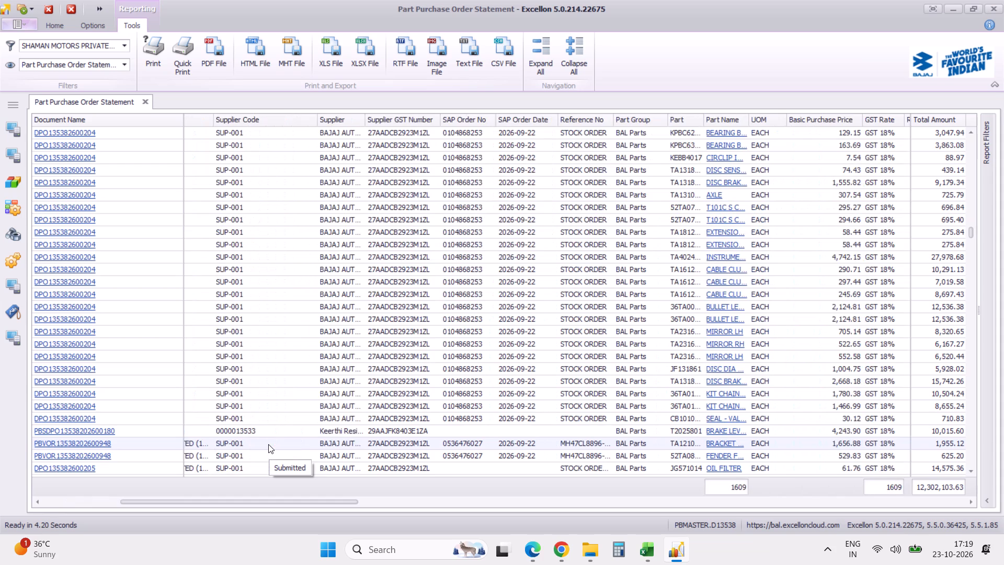
scroll(268, 444, "right", 16)
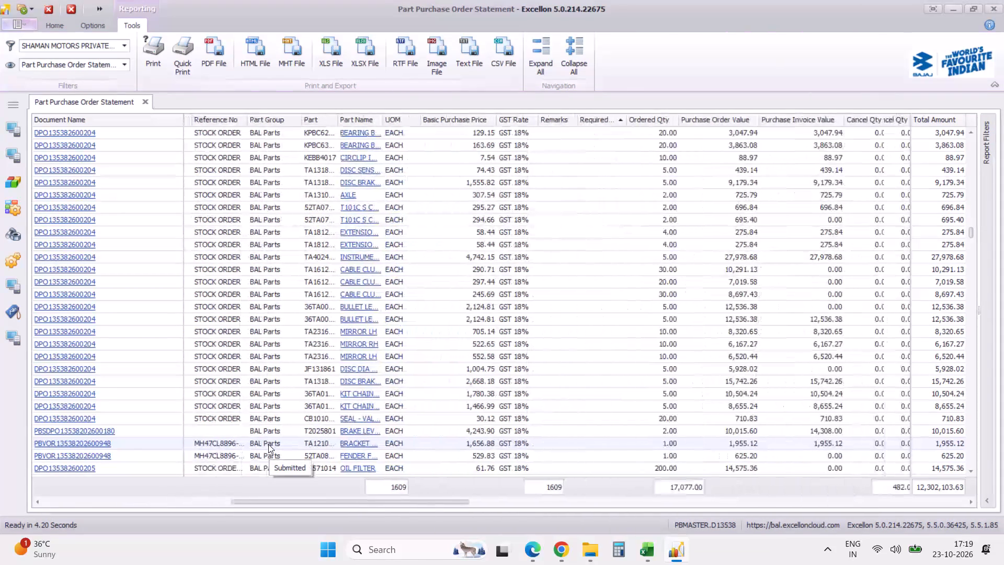
scroll(268, 444, "right", 4)
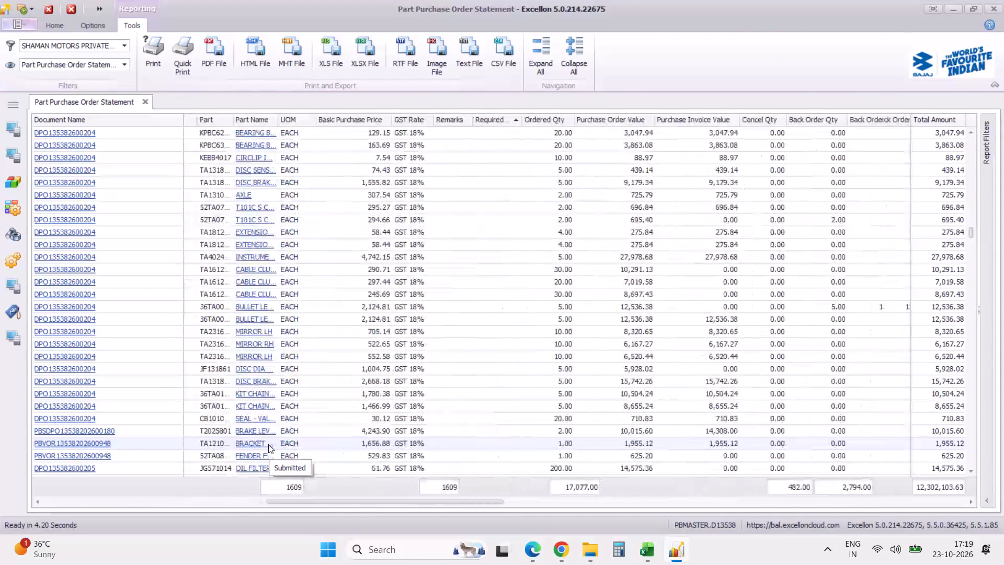
scroll(268, 444, "right", 9)
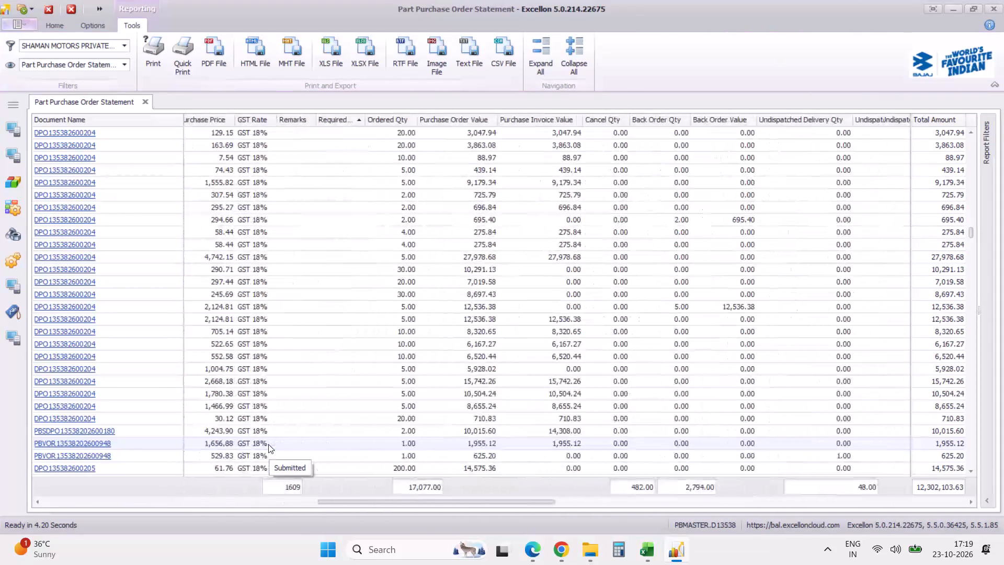
scroll(268, 444, "right", 4)
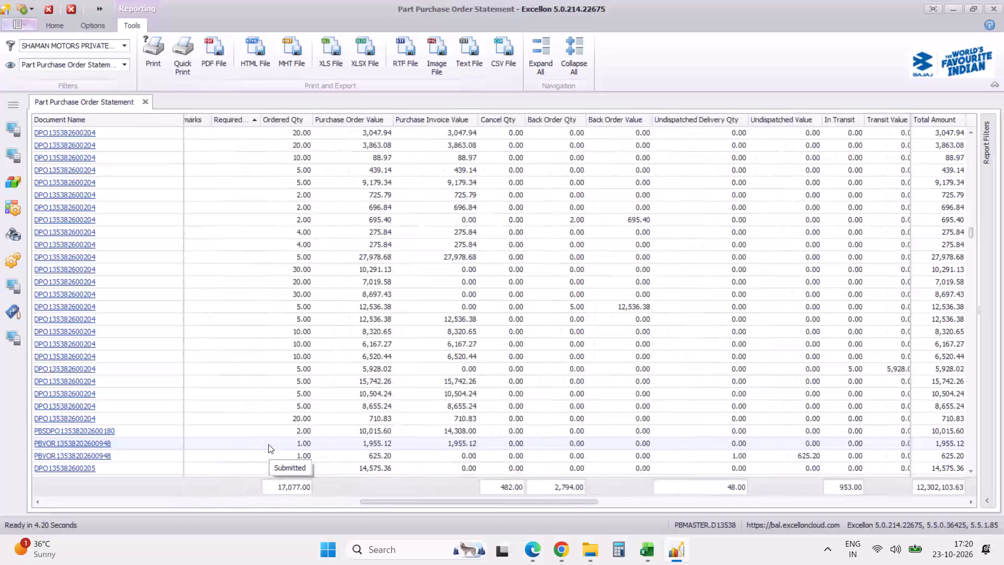
scroll(268, 444, "right", 5)
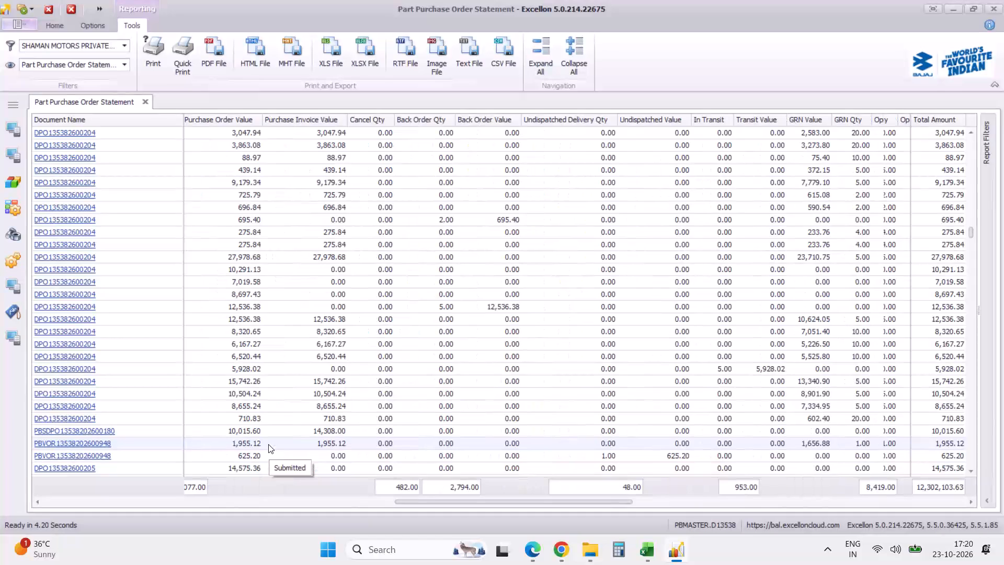
key("alt+Tab")
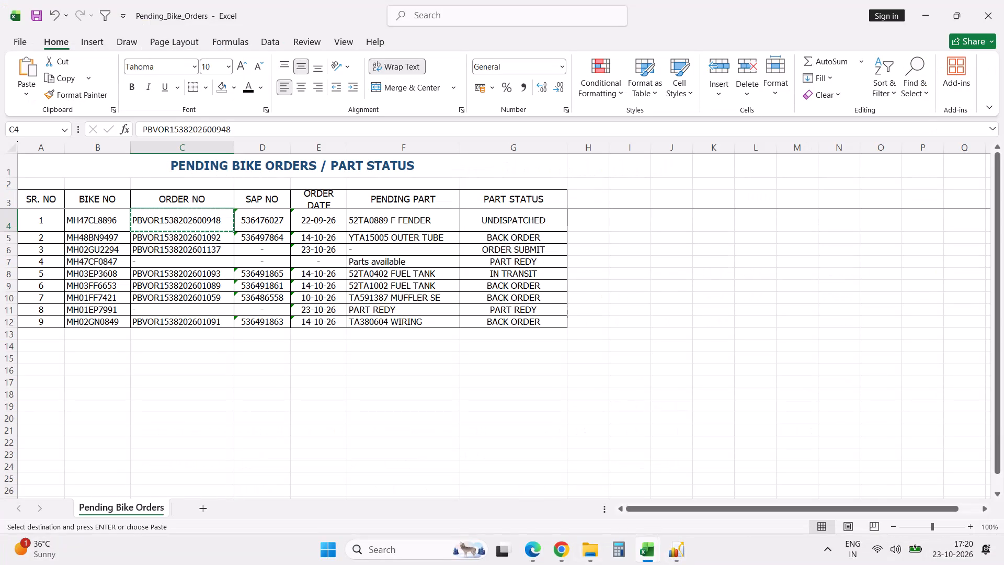
left_click(582, 221)
type("Mail to")
key("space")
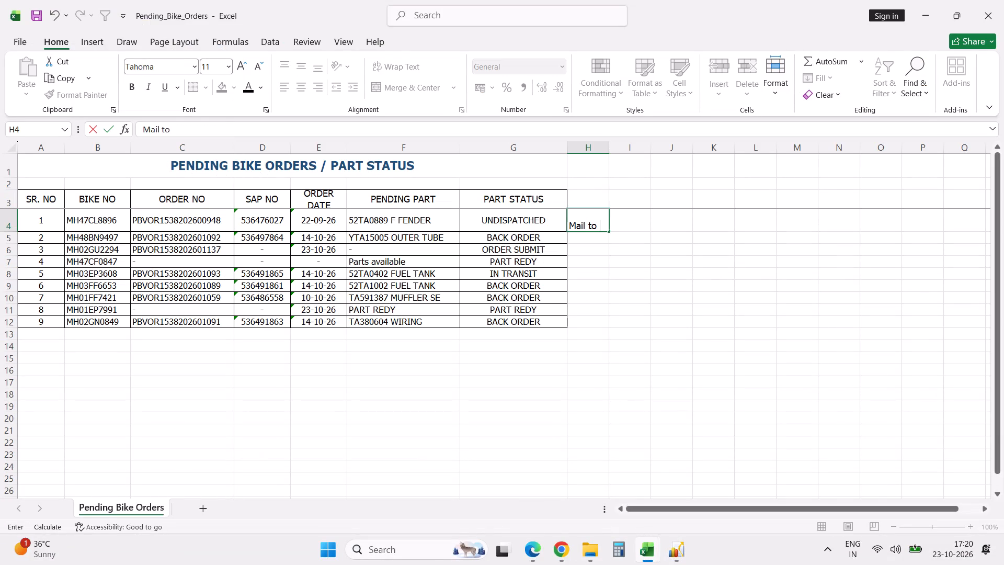
type("BAL")
key("Return")
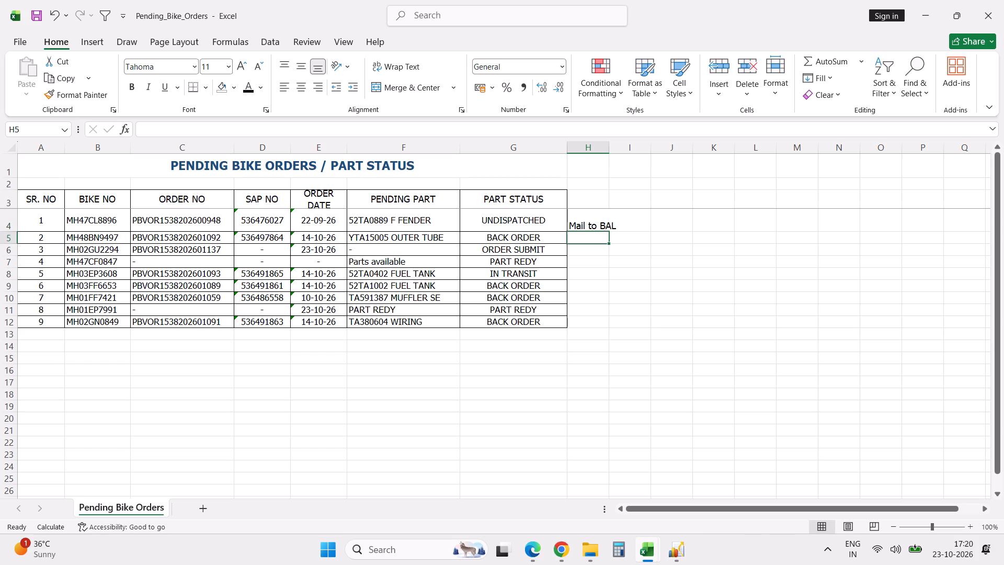
double_click(608, 148)
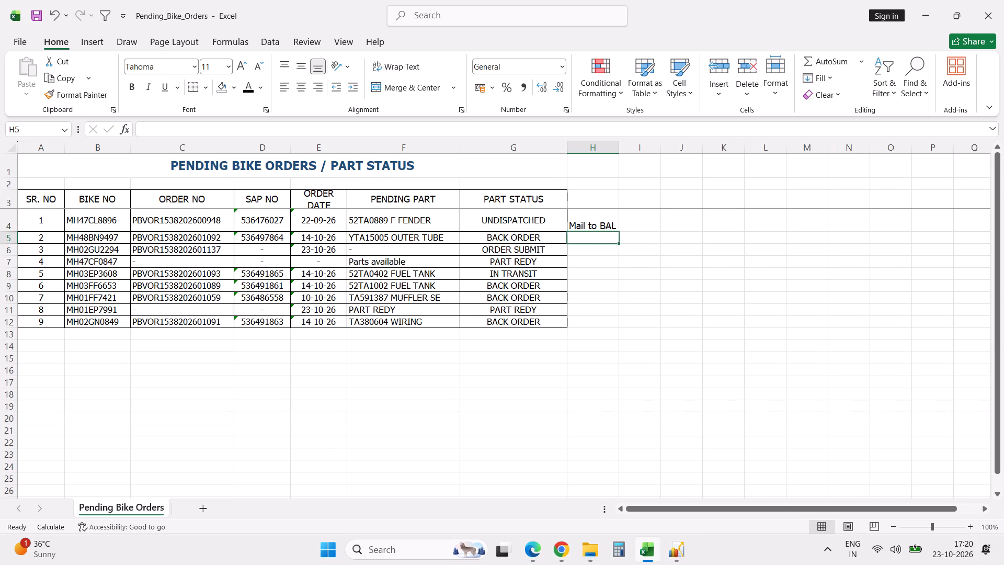
Back in Excellon's report, widen the Part column so the full part numbers fit.
key("alt+Tab")
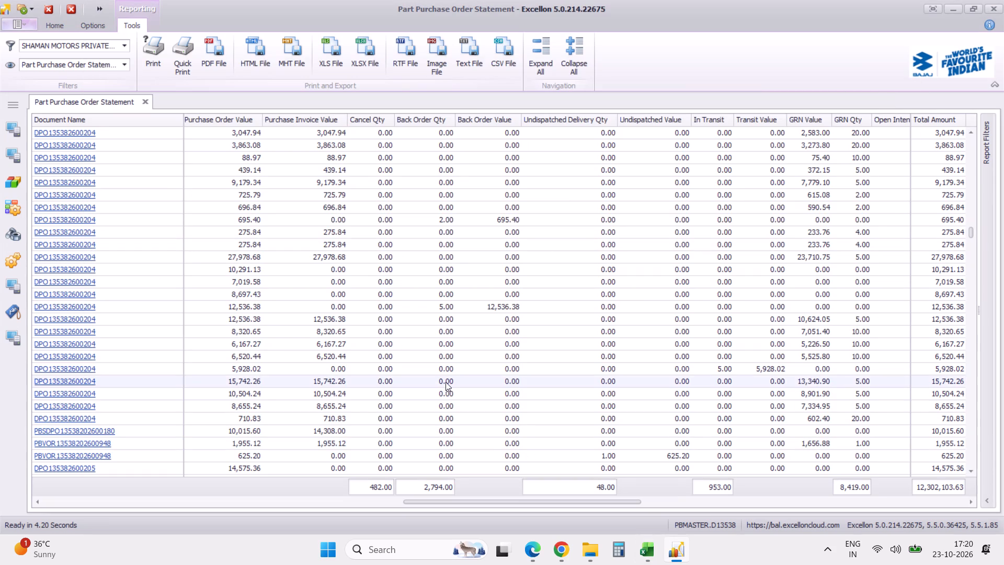
scroll(477, 440, "left", 3)
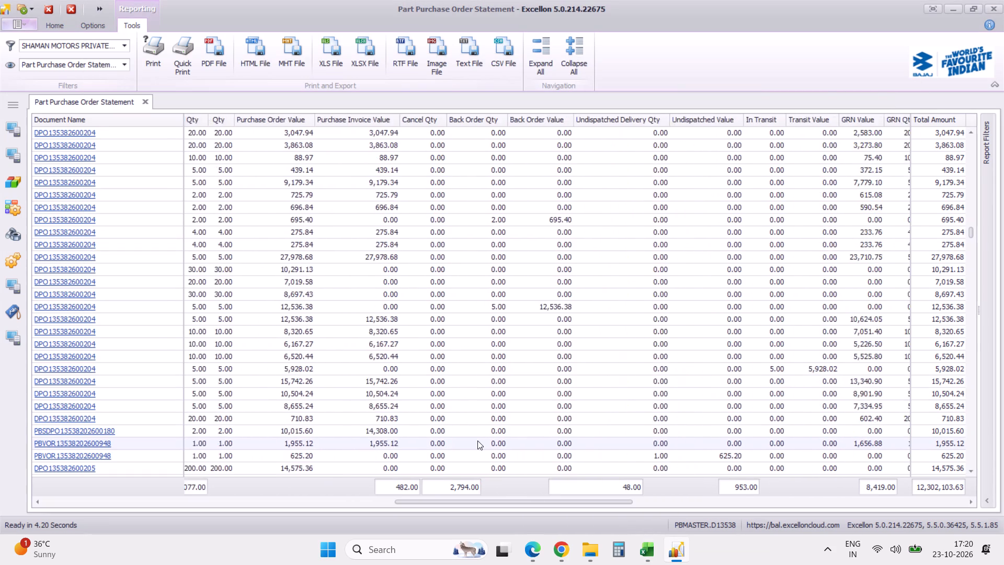
scroll(477, 440, "left", 20)
scroll(477, 440, "left", 3)
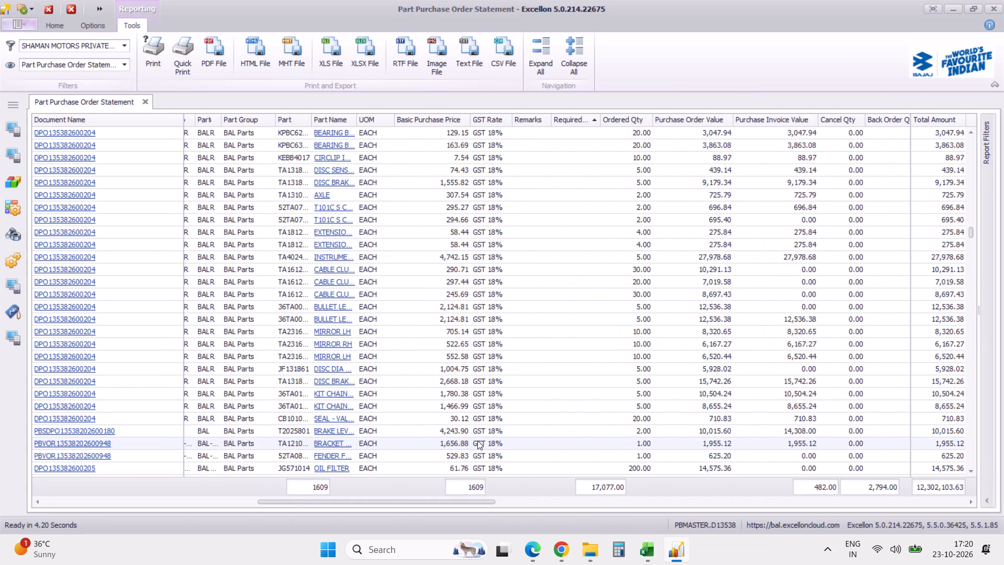
left_click_drag(312, 120, 340, 122)
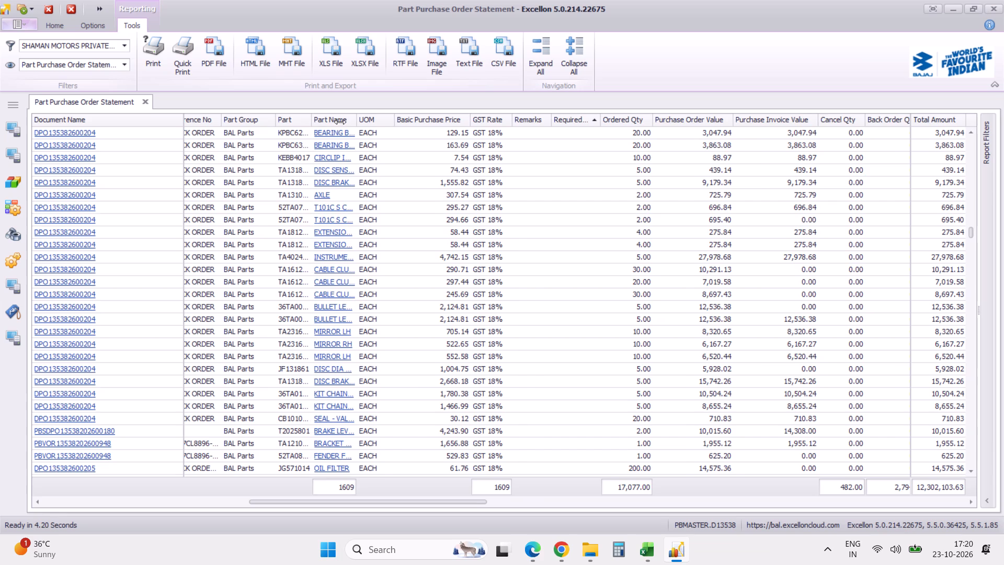
left_click_drag(340, 122, 346, 122)
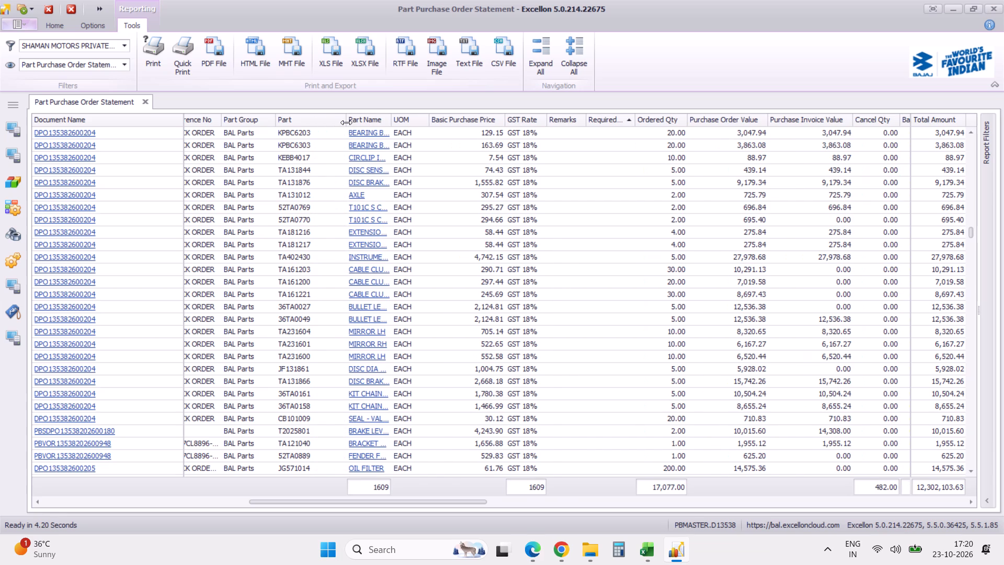
Export the report as a single XLSX file without hyperlinks, saved in Downloads as "Part Purchase Order Statement-GG VEH IN WORKSHOP".
left_click(367, 51)
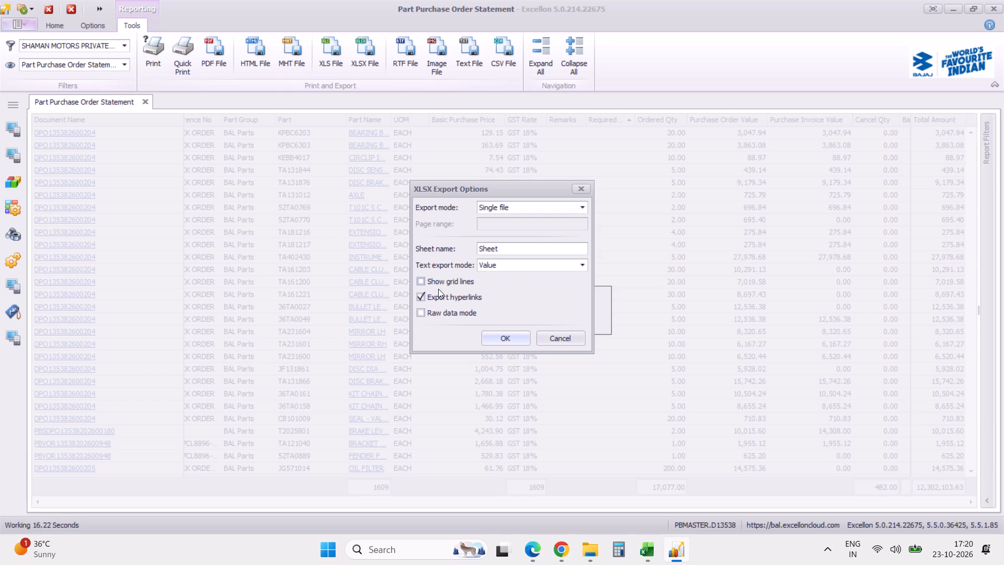
left_click(422, 293)
left_click(496, 342)
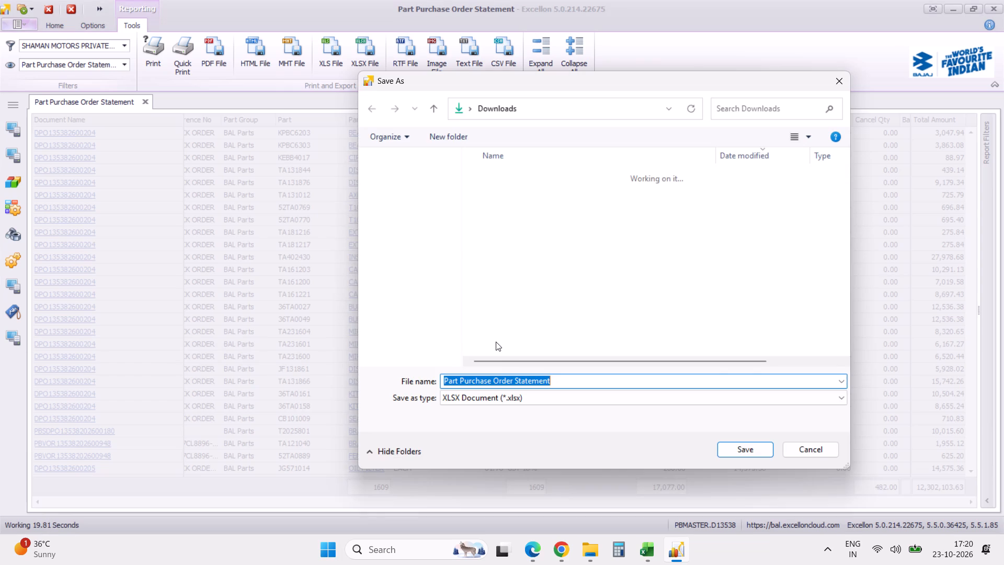
left_click(558, 382)
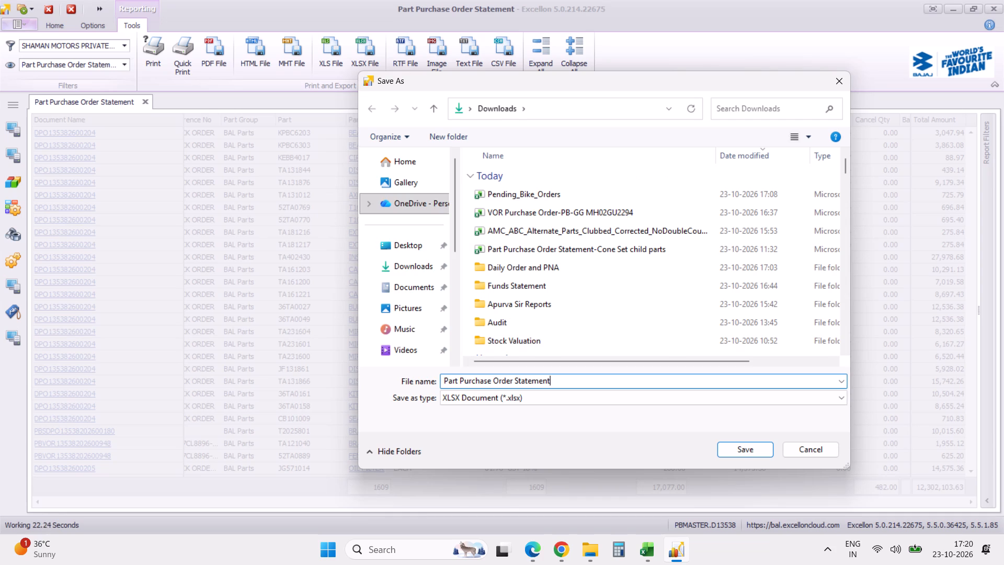
key("minus")
type("GG")
key("space")
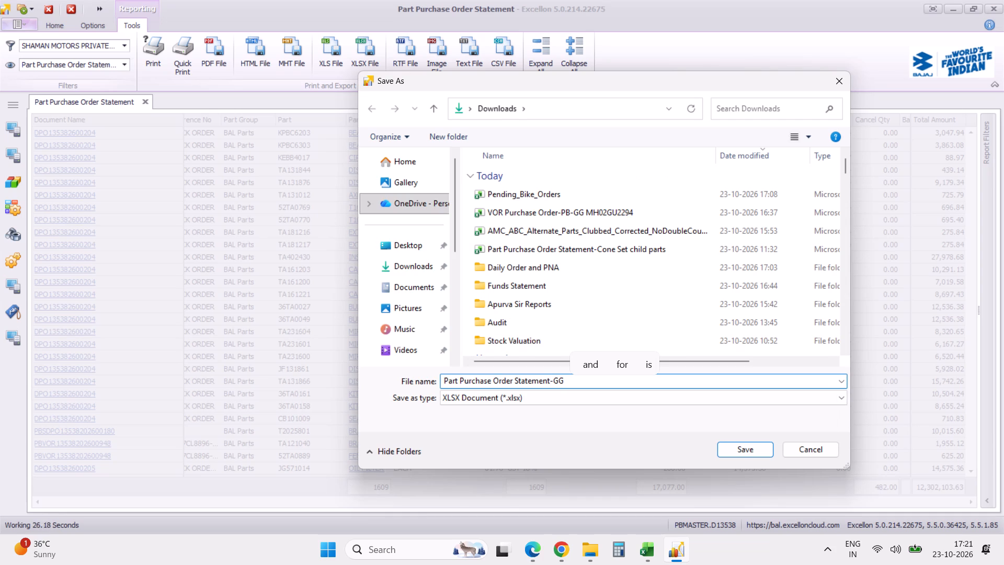
key("shift+v")
type("EH IN WORKSHOP")
left_click(748, 452)
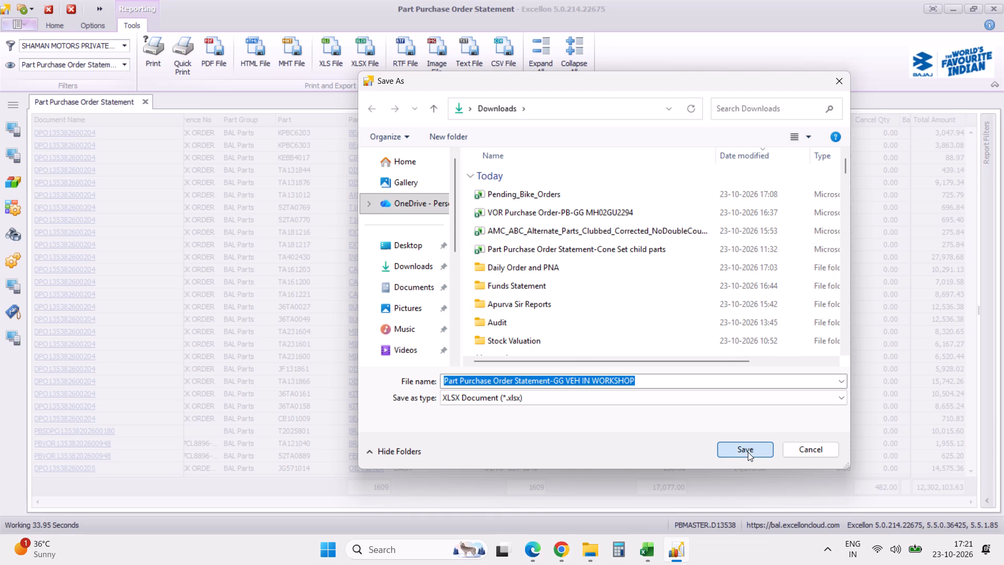
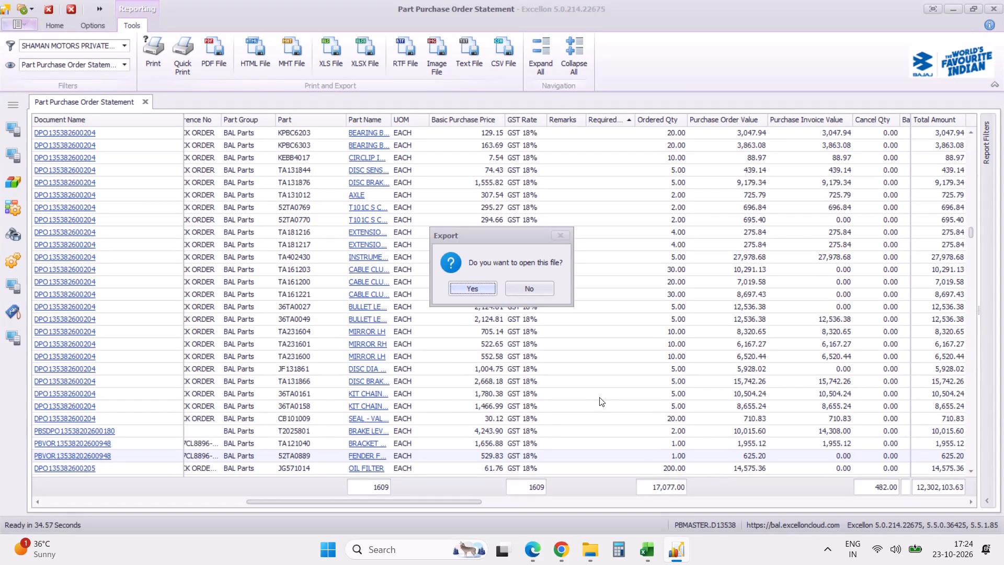
Open the exported part purchase order statement in Excel.
left_click(471, 292)
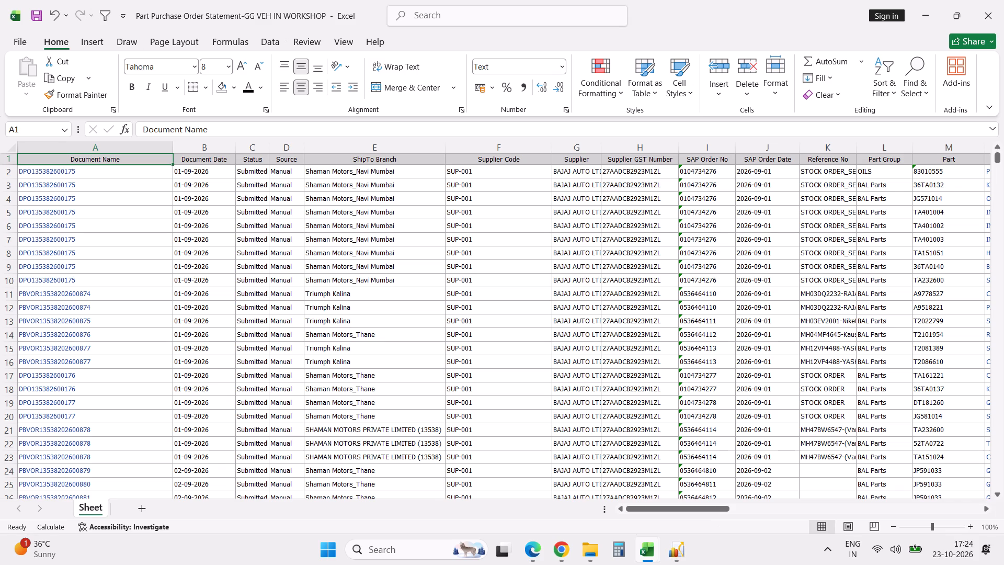
key("alt+Tab")
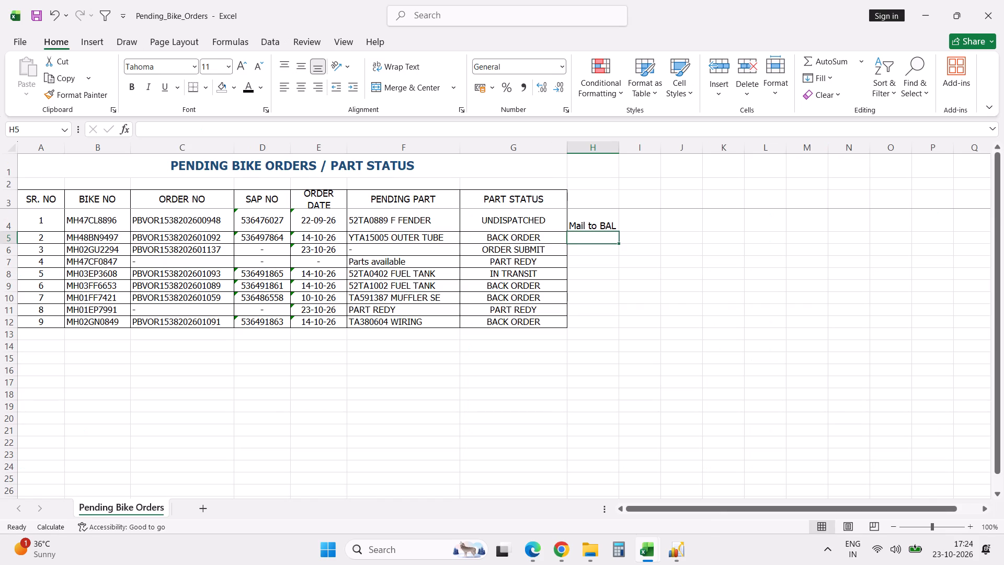
left_click(202, 222)
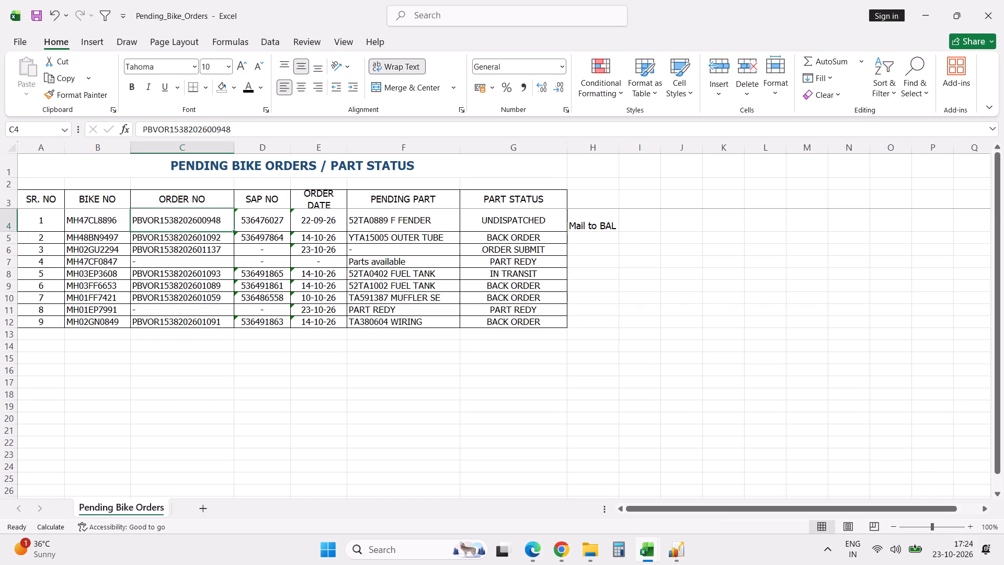
key("ctrl+c")
key("alt+Tab")
key("ctrl+f")
key("ctrl+v")
key("Return")
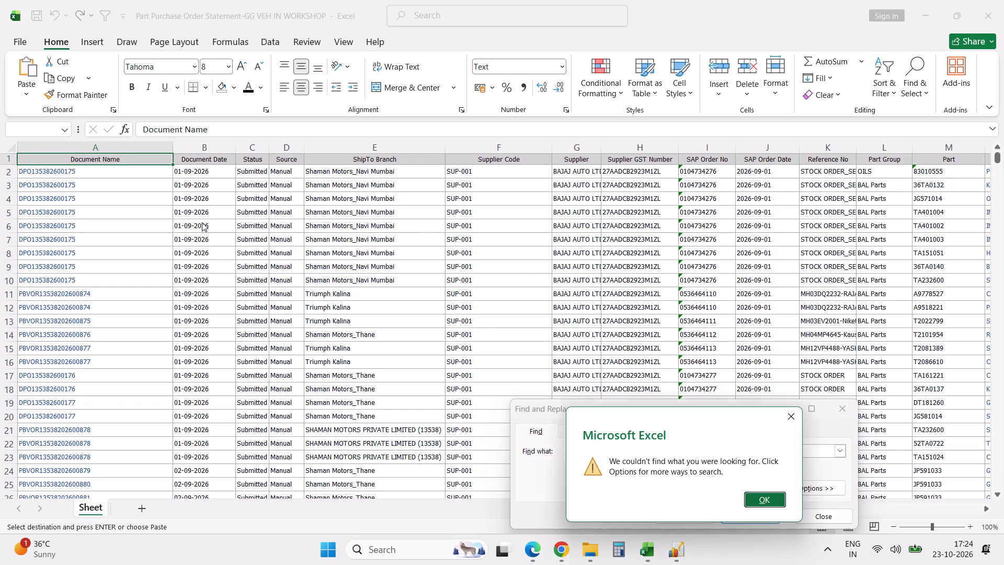
key("Return")
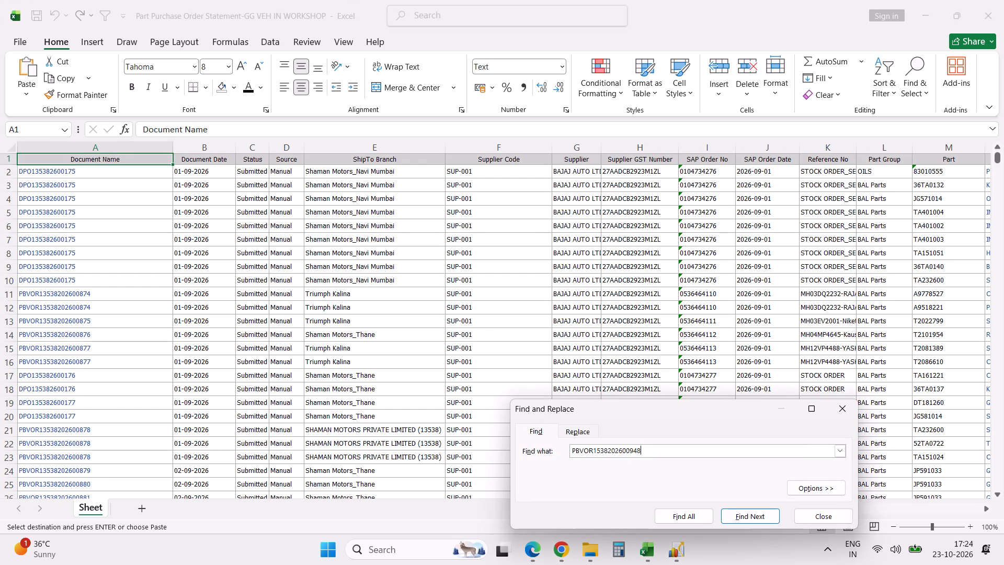
key("Left")
key("Left")
key("Left")
key("Left")
key("Left")
key("Left")
key("BackSpace")
key("BackSpace")
key("BackSpace")
key("BackSpace")
key("BackSpace")
key("BackSpace")
key("BackSpace")
key("BackSpace")
key("BackSpace")
key("BackSpace")
key("BackSpace")
key("BackSpace")
key("BackSpace")
key("BackSpace")
key("BackSpace")
key("BackSpace")
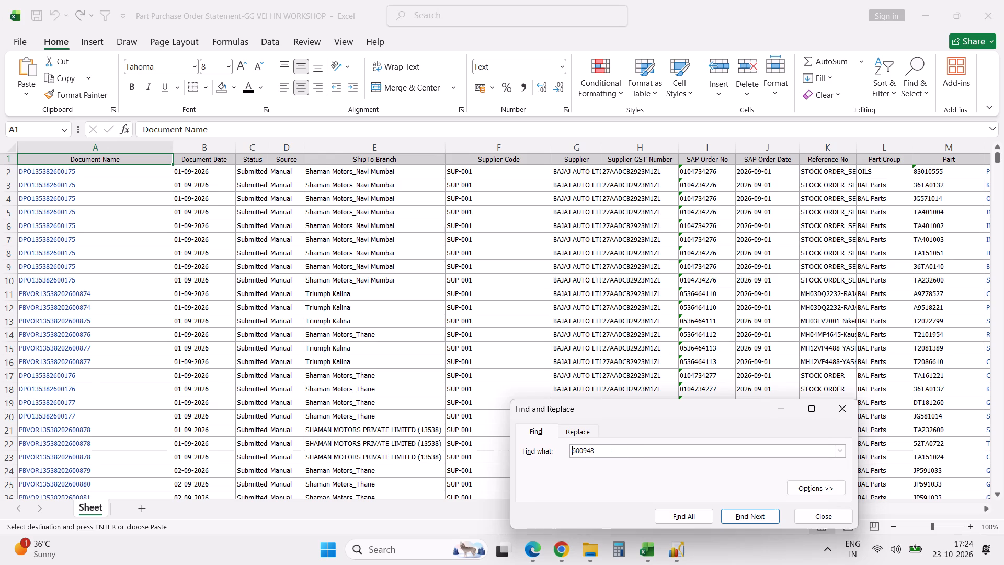
key("Return")
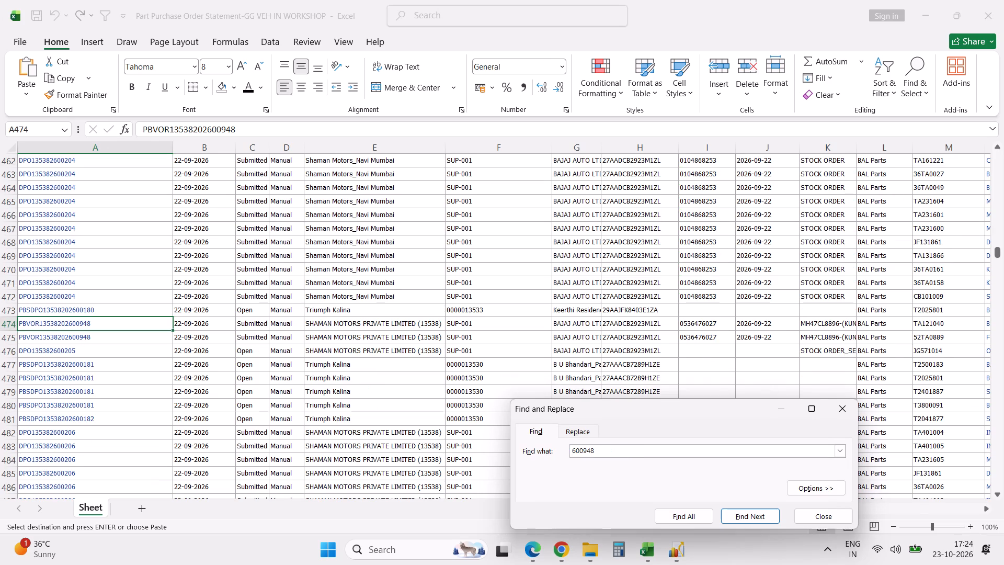
key("Escape")
key("ctrl+c")
key("alt+Tab")
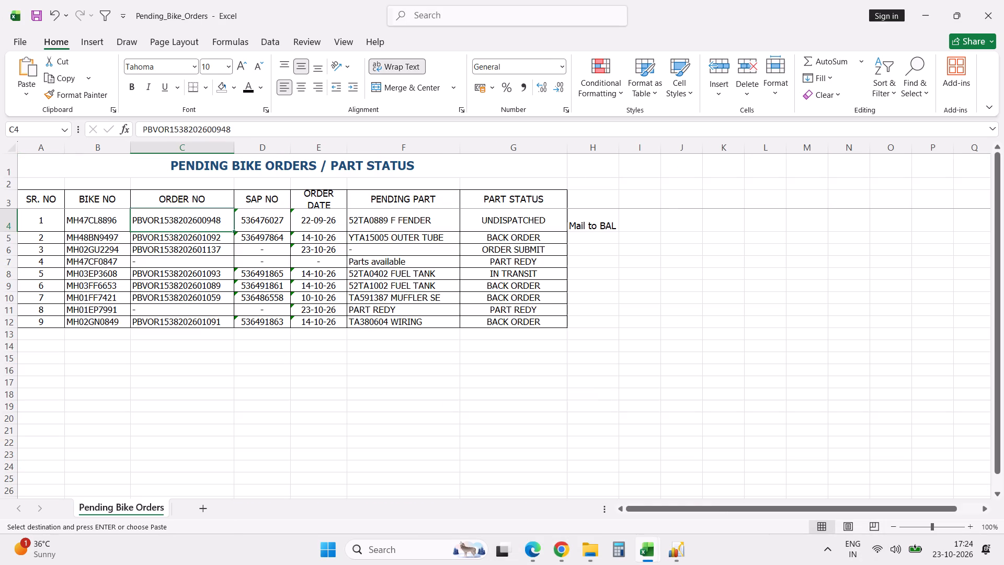
left_click(175, 358)
key("ctrl+v")
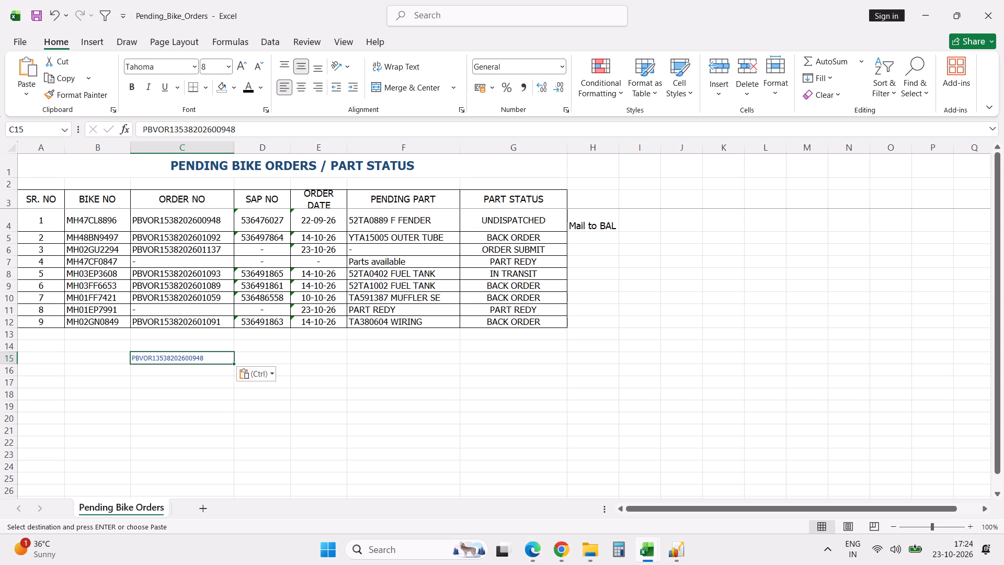
key("ctrl+f")
key("ctrl+v")
key("Return")
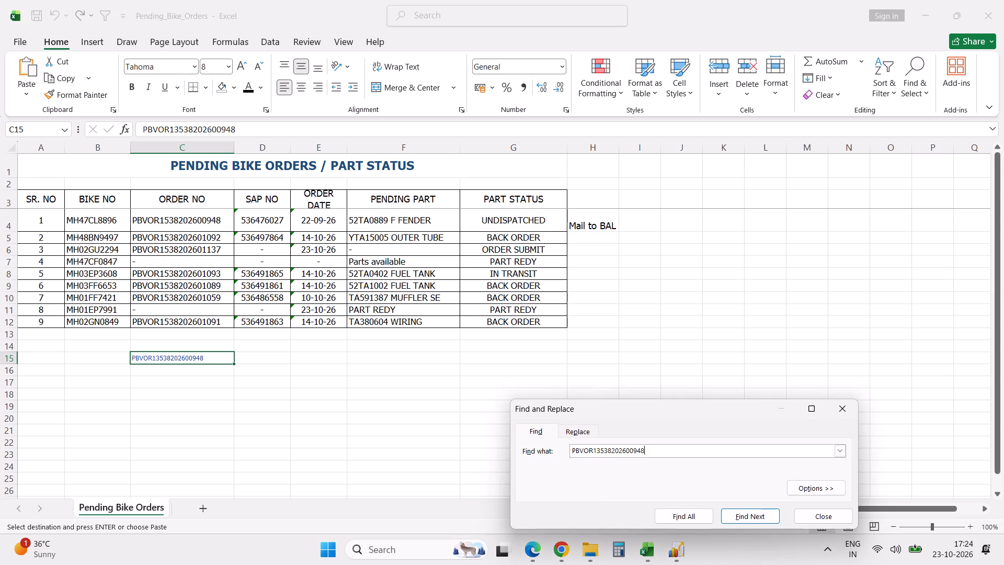
key("Return")
key("Return")
key("Return")
key("Return")
key("Escape")
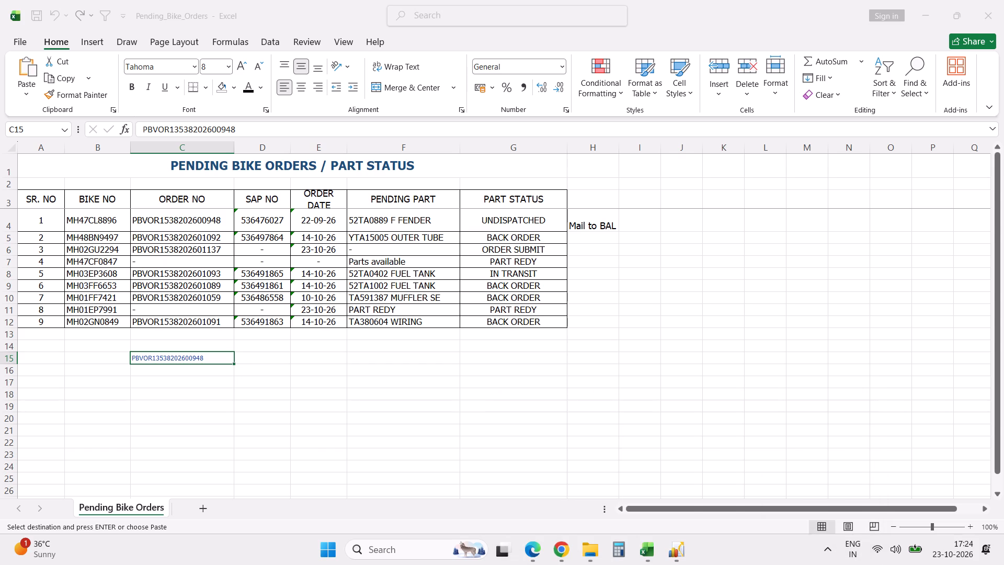
left_click(215, 223)
key("ctrl+c")
key("Down")
key("Down")
key("Down")
key("Down")
key("Down")
key("Down")
key("Down")
key("Down")
key("Down")
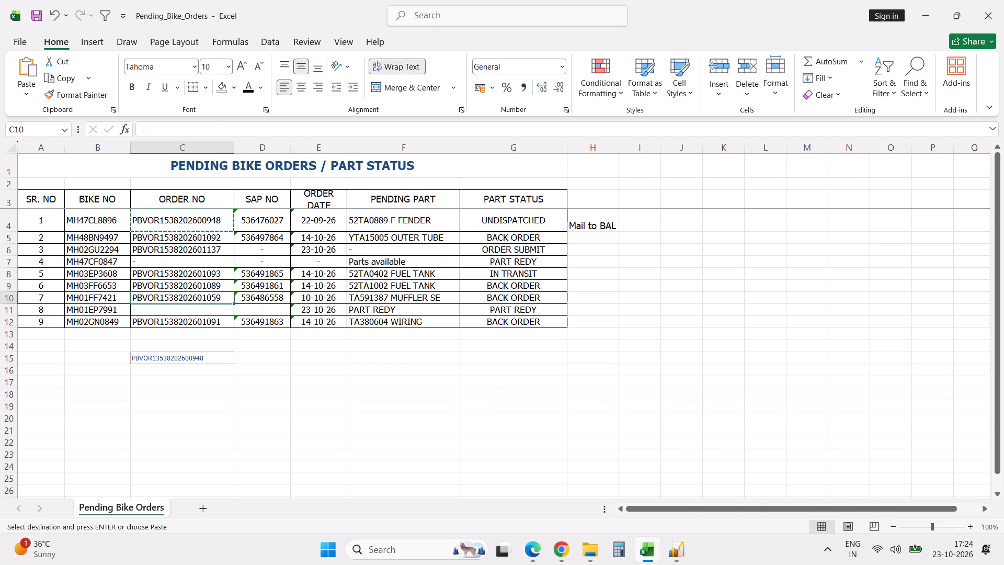
key("Down")
key("Down")
key("Down")
key("Return")
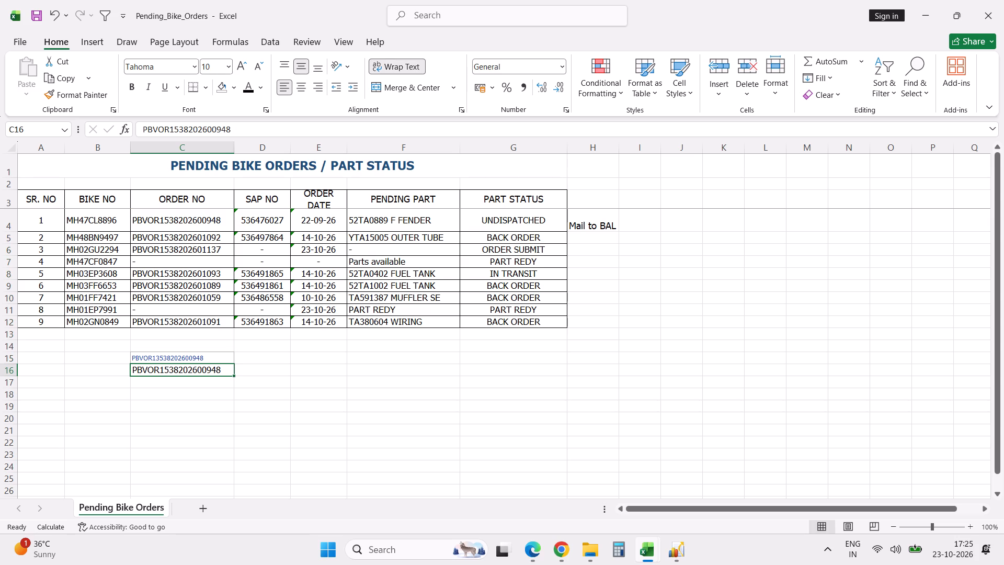
Replace all occurrences of 153 with 135 in the ORDER NO cells C4 to C12.
left_click(215, 223)
left_click(213, 326, "shift")
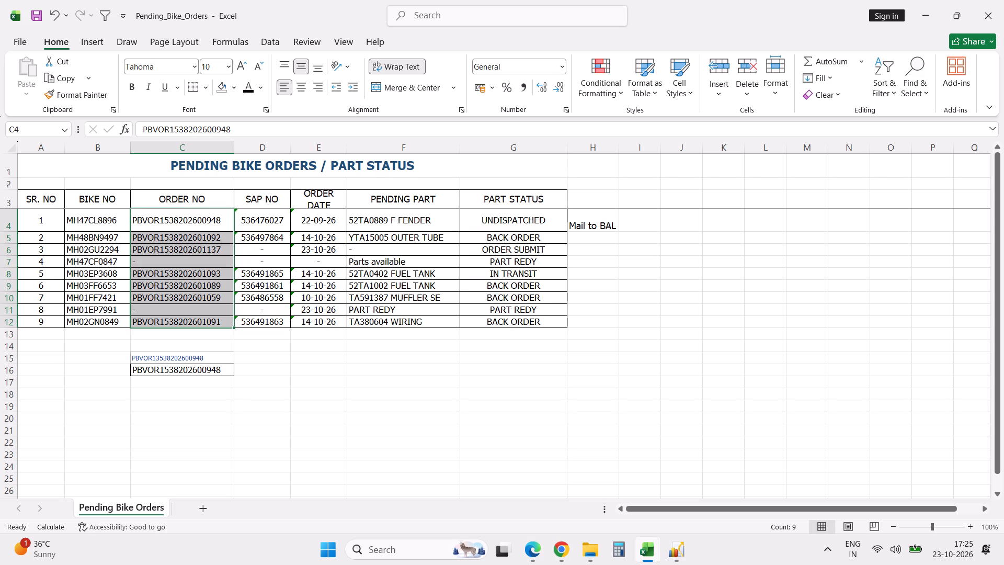
key("ctrl+h")
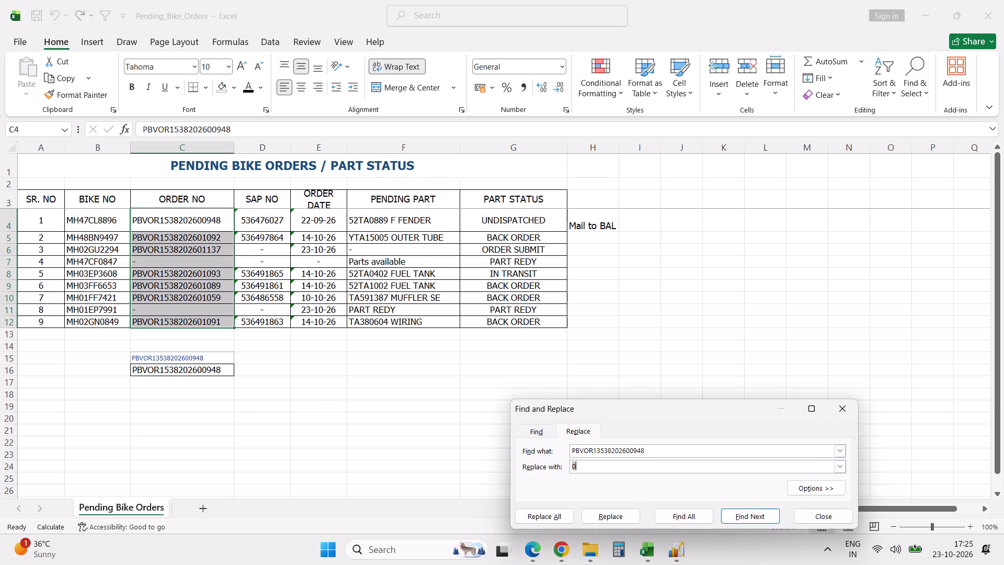
key("shift+Tab")
type("153")
key("Tab")
type("135")
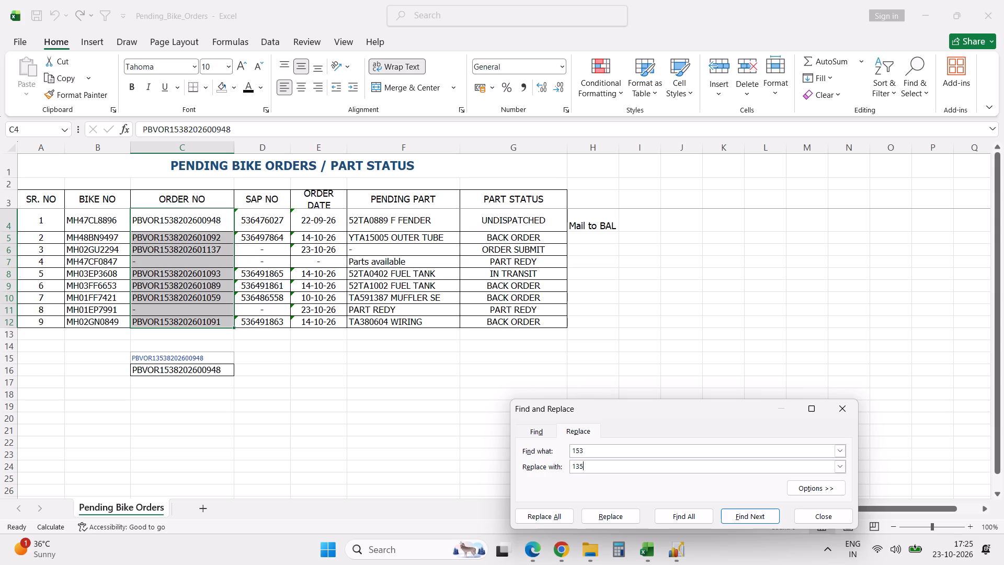
left_click(543, 517)
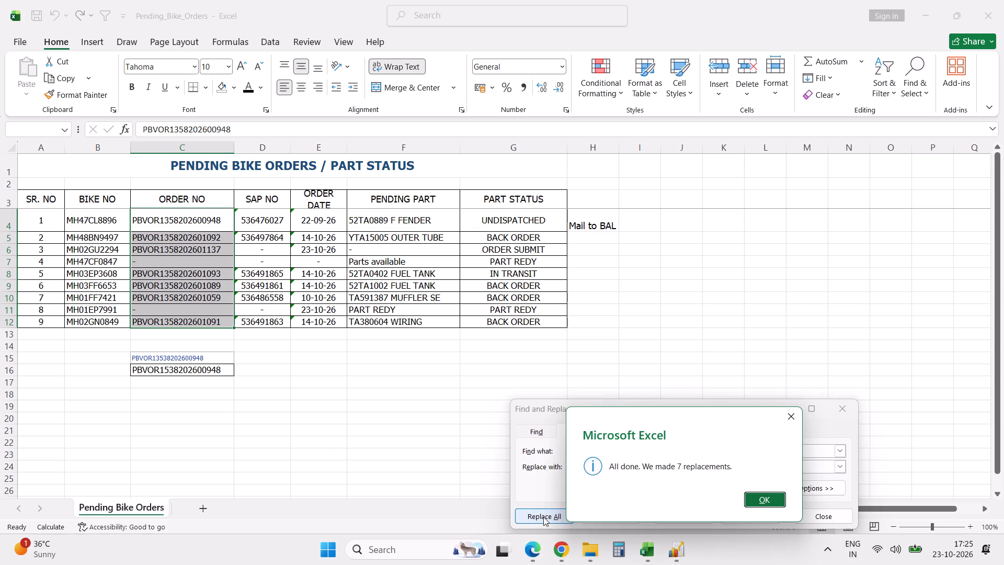
left_click(222, 410)
key("Escape")
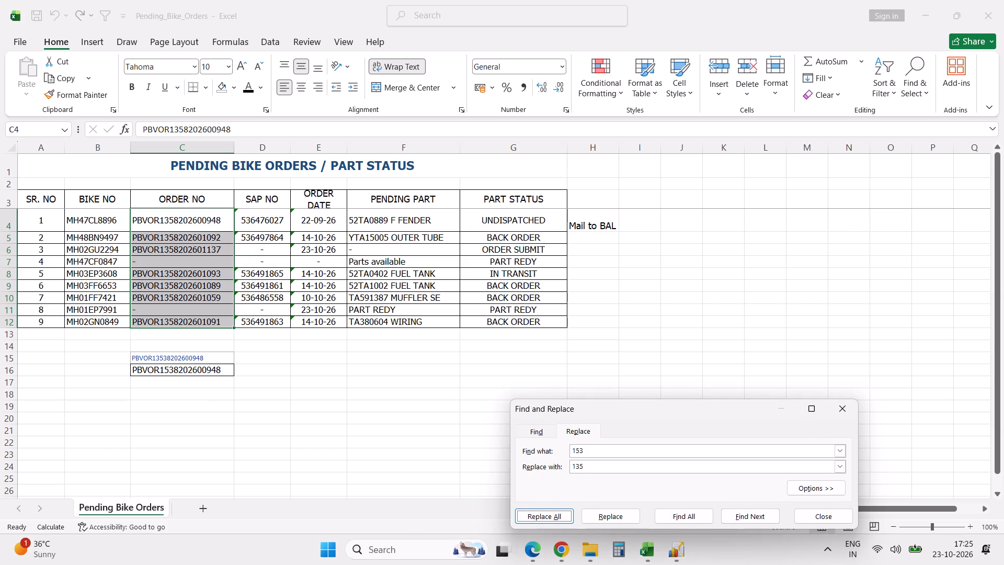
left_click(208, 217)
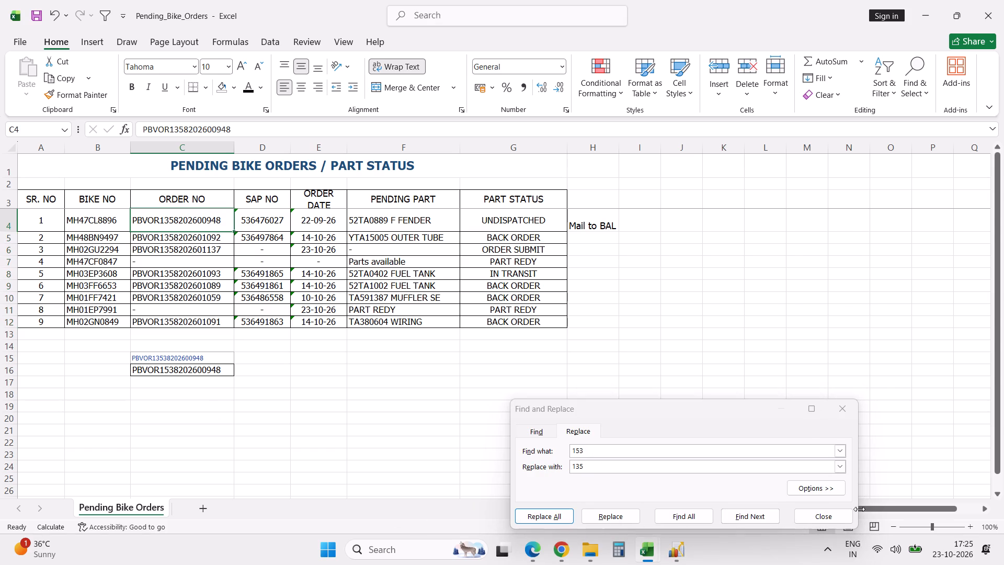
left_click(844, 518)
key("ctrl+c")
key("ctrl+f")
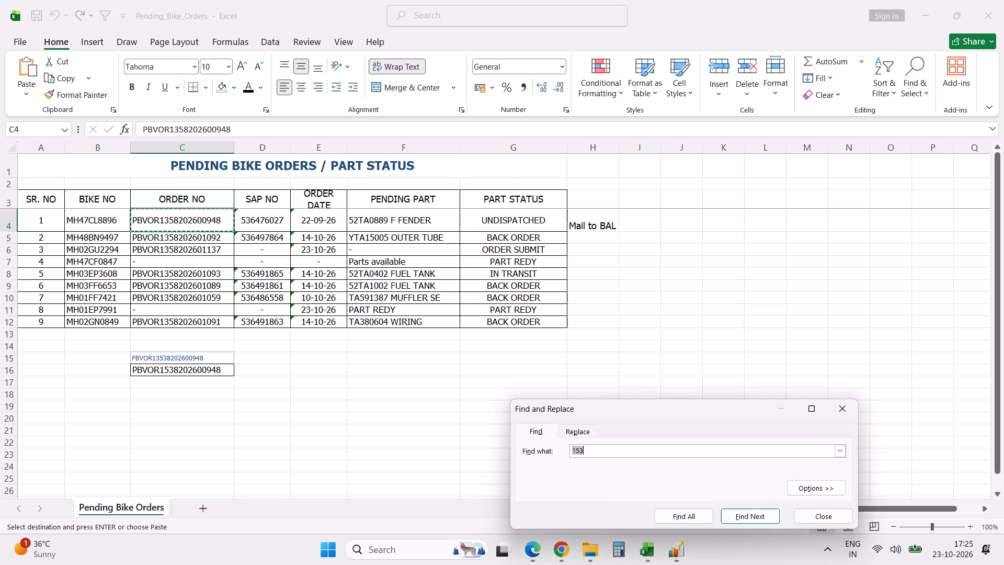
key("ctrl+v")
key("Return")
key("Return")
key("Return")
key("Return")
key("Escape")
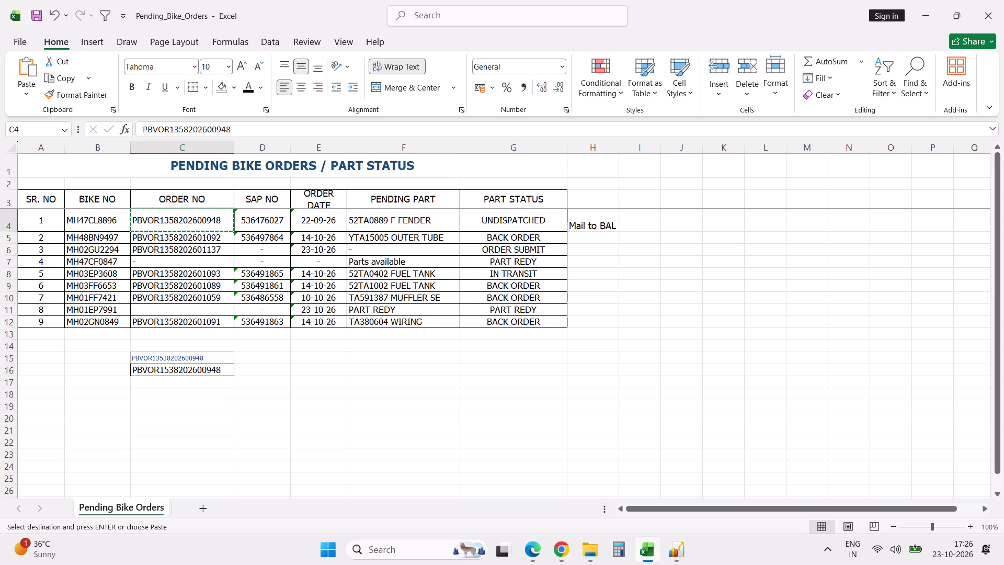
Replace all occurrences of 358 with 538 in the ORDER NO cells C4 to C11.
key("shift+Down")
key("shift+Down")
key("shift+Down")
key("shift+Down")
key("shift+Down")
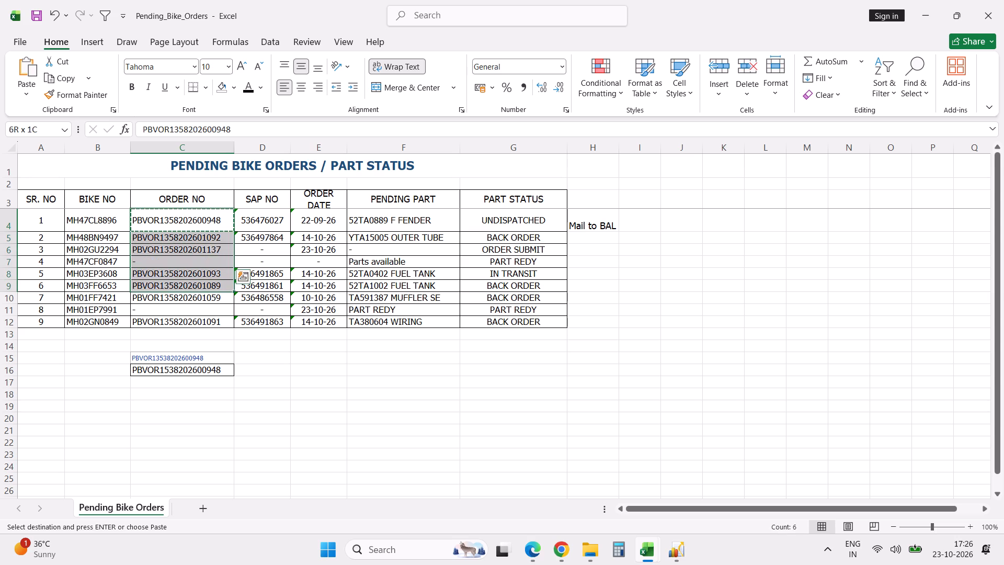
key("shift+Down")
key("shift+Down")
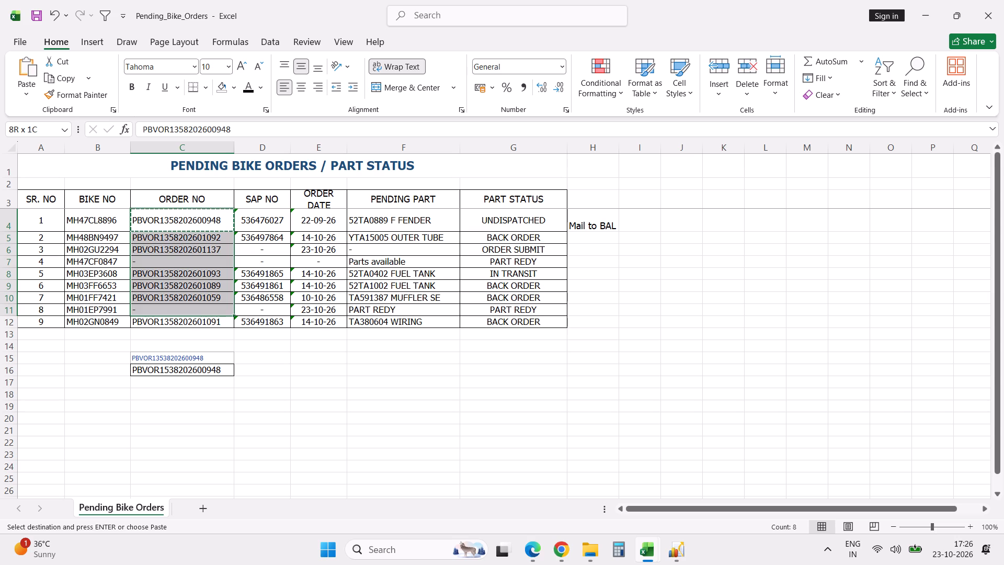
key("ctrl+h")
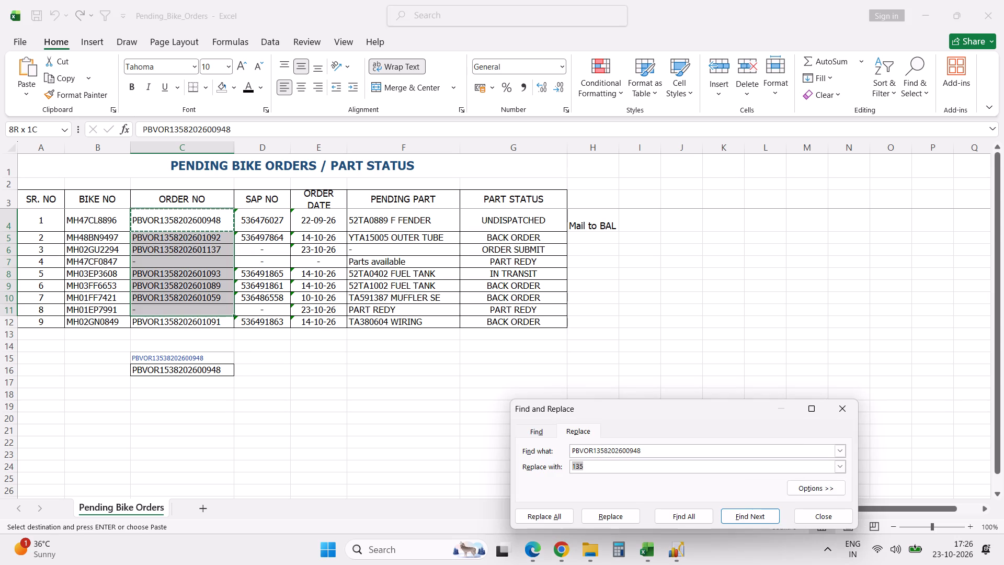
key("shift+Tab")
key("3")
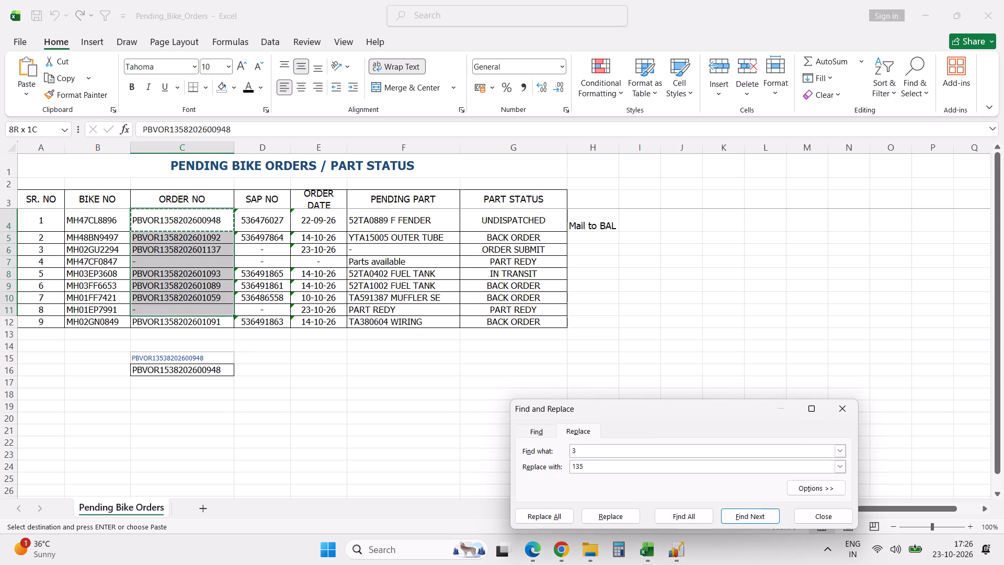
type("58")
key("Tab")
type("538")
key("alt+a")
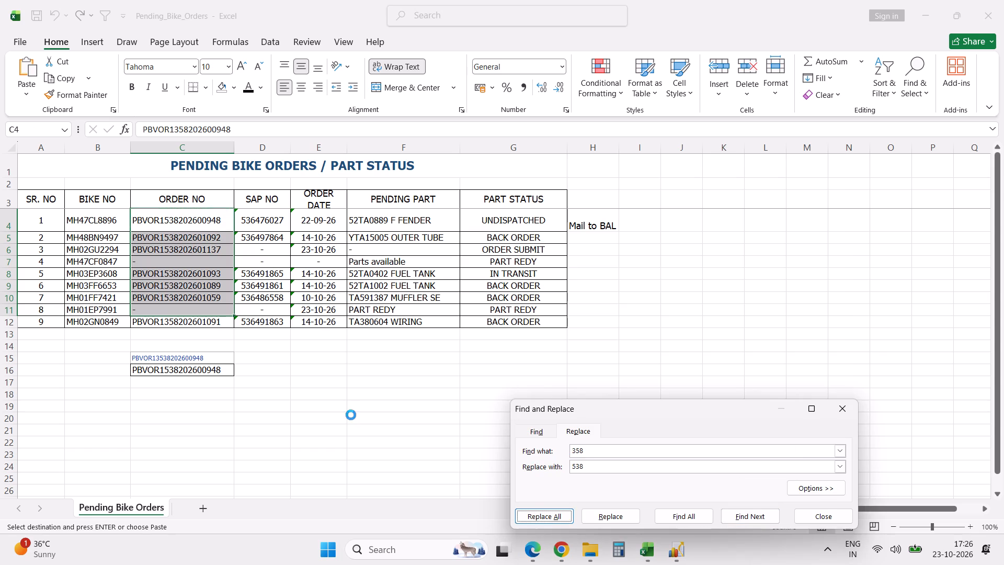
key("Escape")
key("Escape")
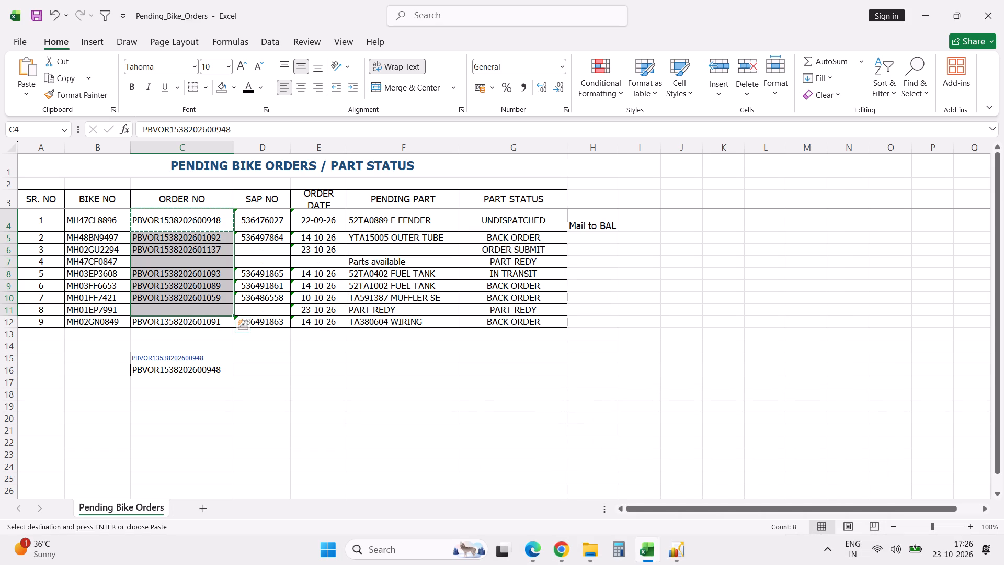
left_click(219, 222)
key("ctrl+c")
key("ctrl+f")
key("ctrl+v")
key("Return")
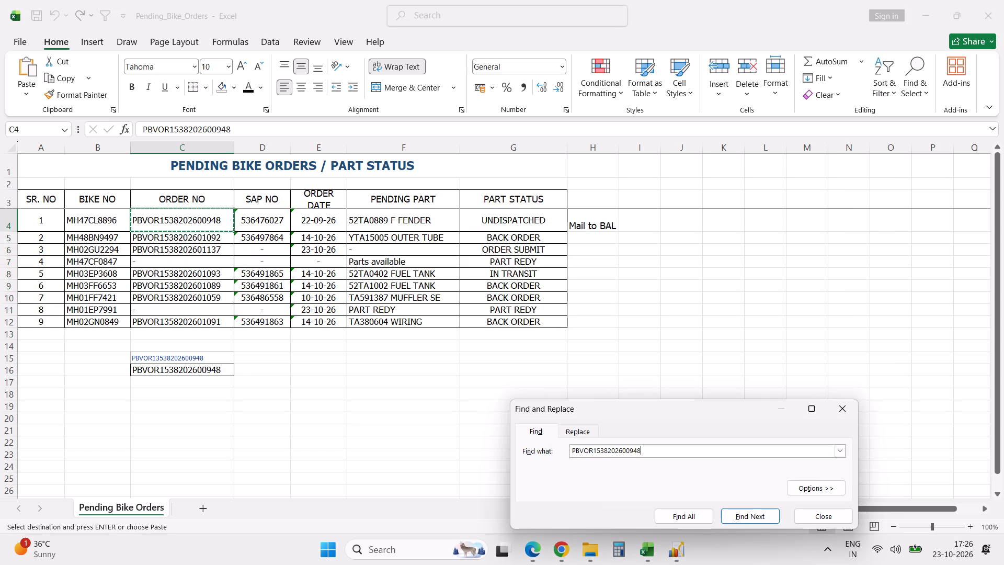
key("Return")
key("Return")
key("Return")
key("Return")
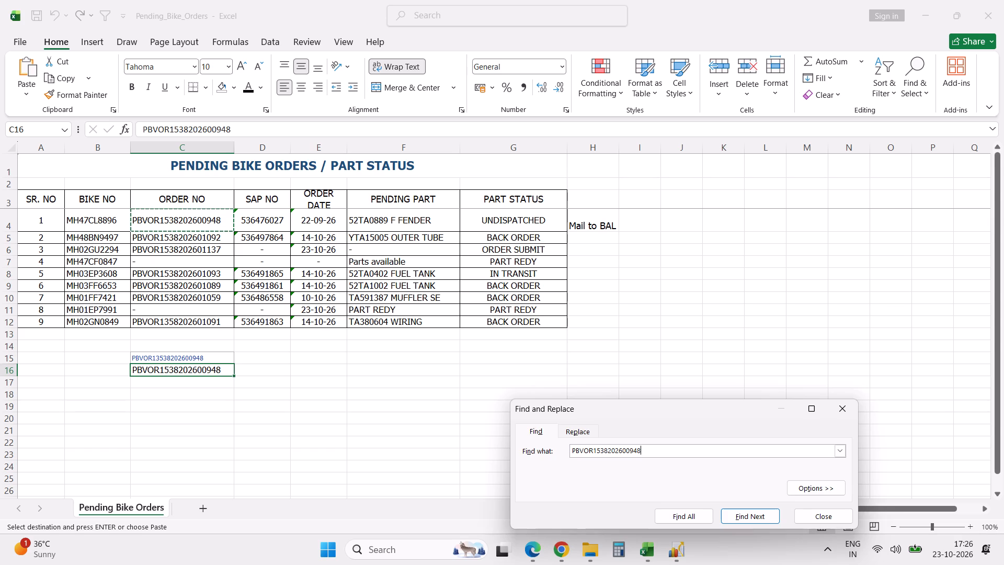
key("Escape")
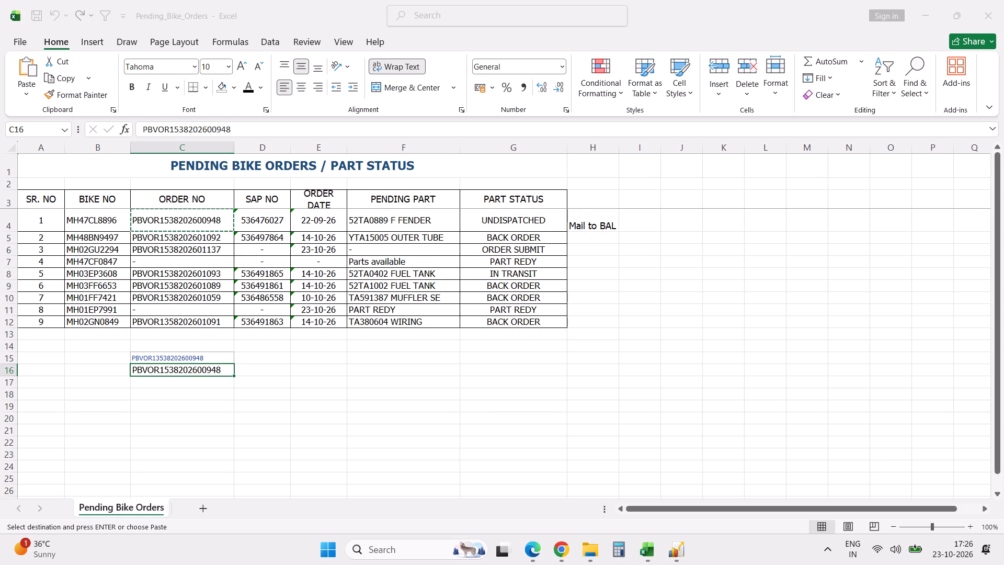
In the Part Purchase Order Statement workbook, turn on column filters and filter Document Name for 600948.
key("alt+Tab")
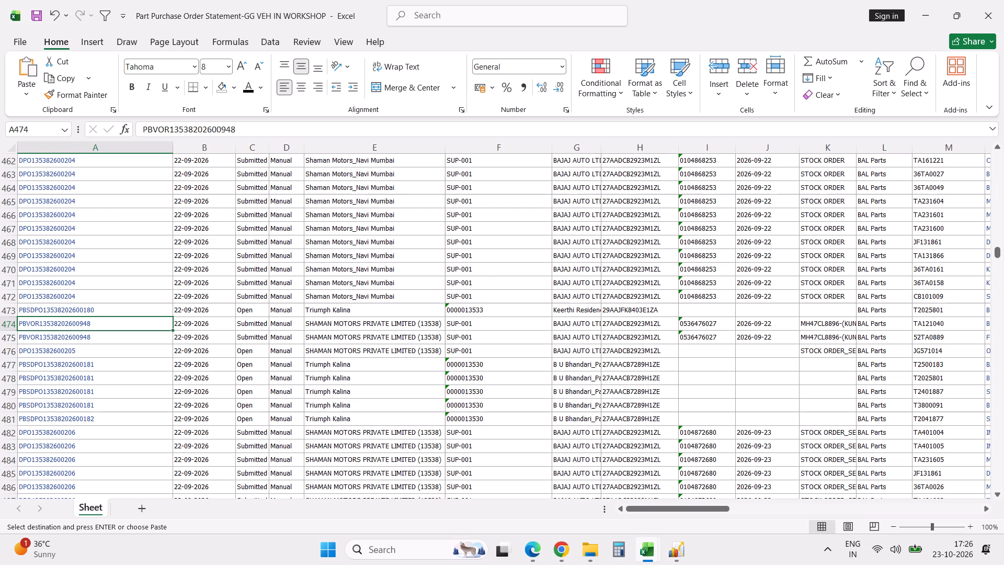
key("ctrl+Up")
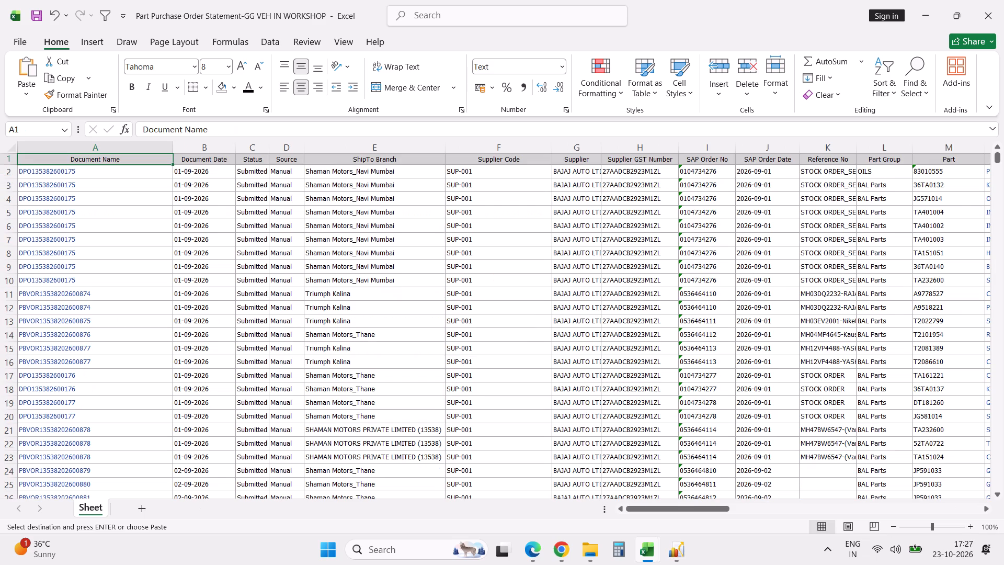
key("alt+d")
type("ff")
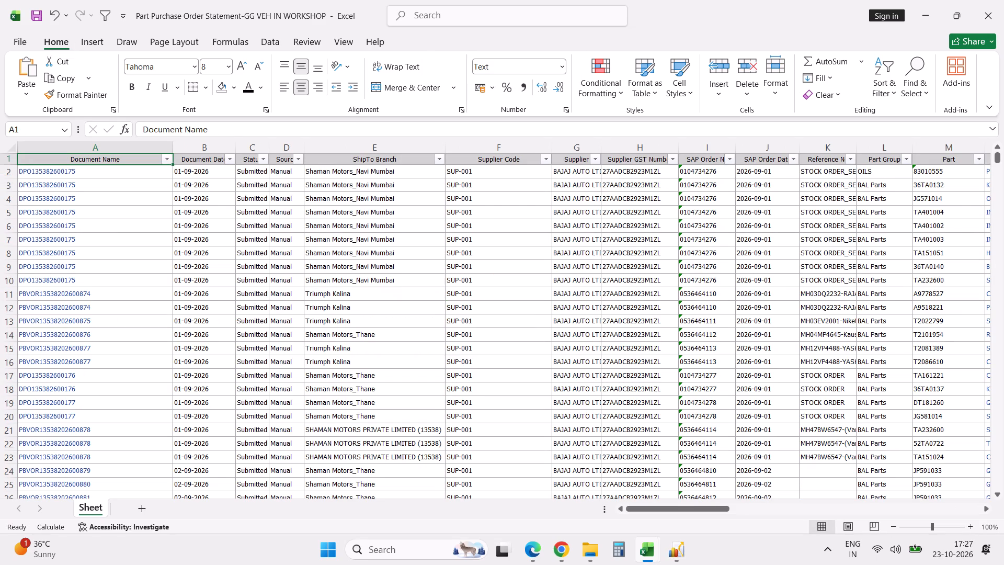
left_click(168, 160)
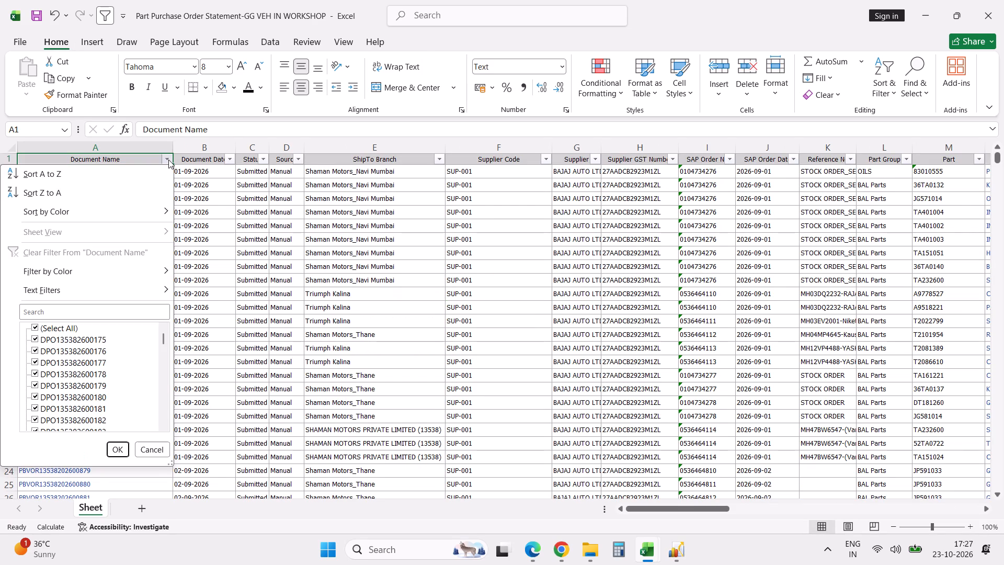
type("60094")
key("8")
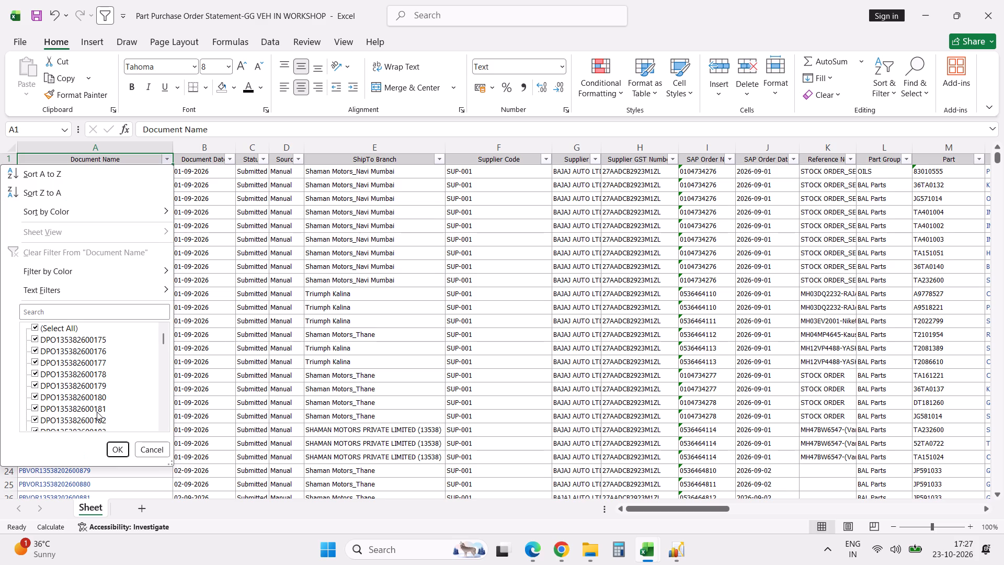
left_click(137, 315)
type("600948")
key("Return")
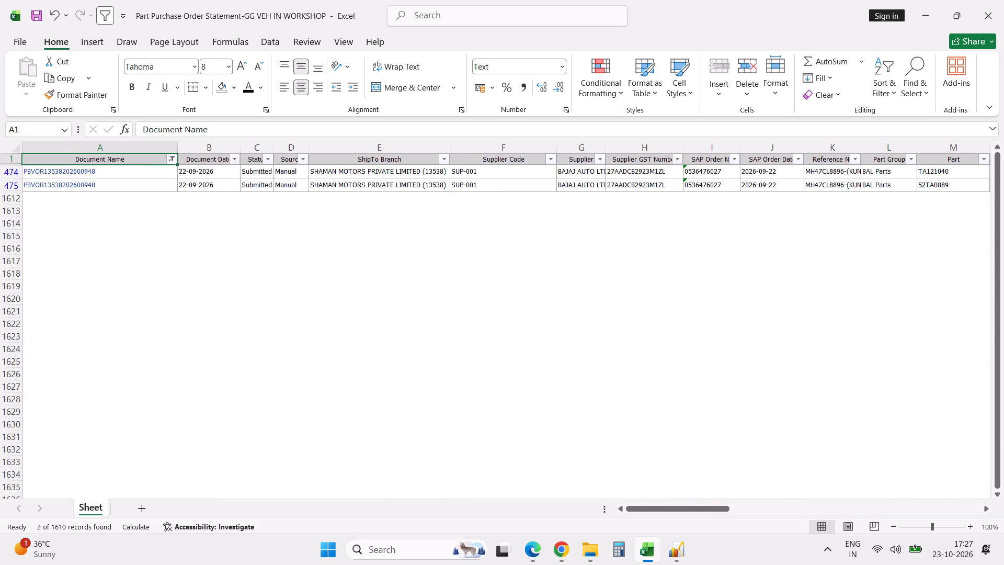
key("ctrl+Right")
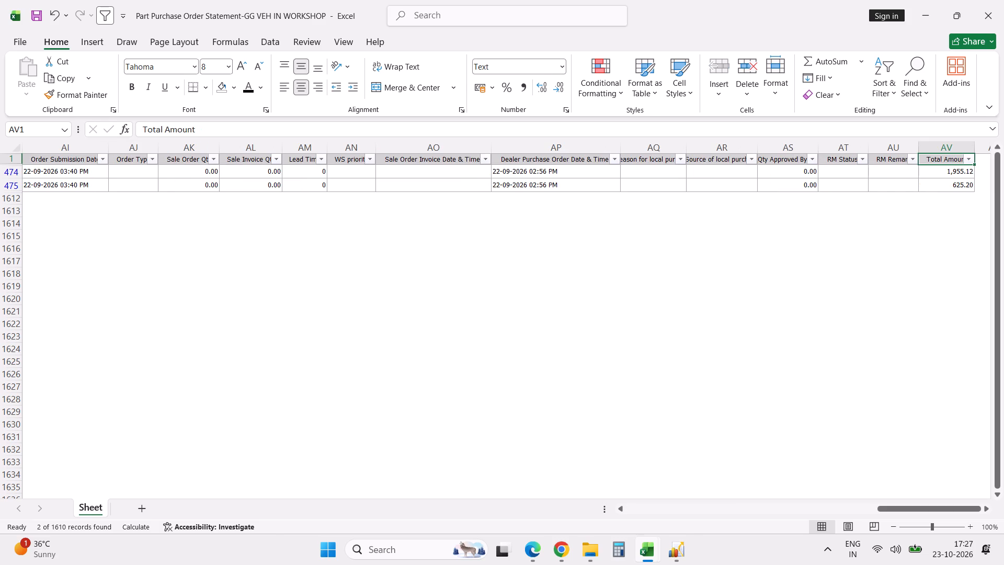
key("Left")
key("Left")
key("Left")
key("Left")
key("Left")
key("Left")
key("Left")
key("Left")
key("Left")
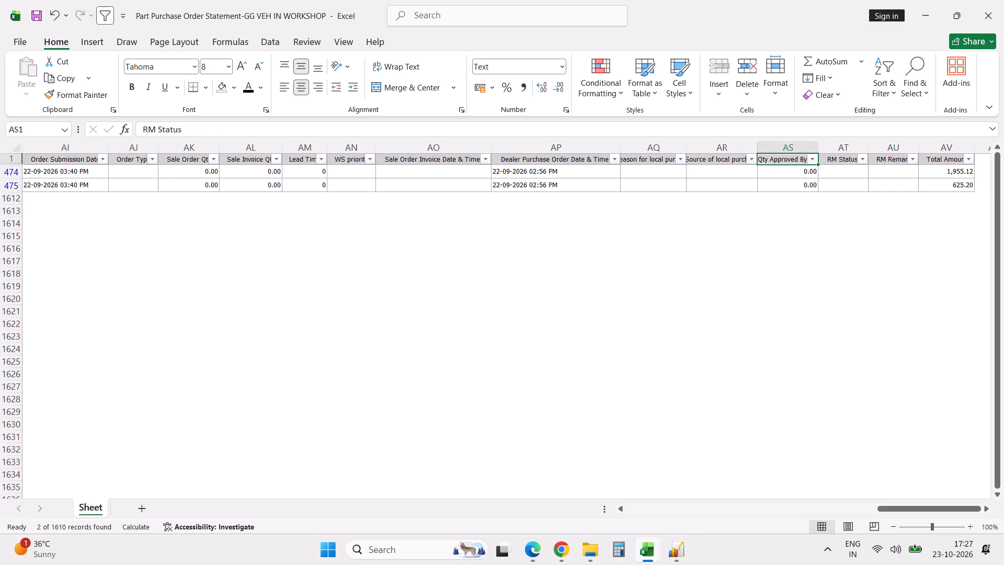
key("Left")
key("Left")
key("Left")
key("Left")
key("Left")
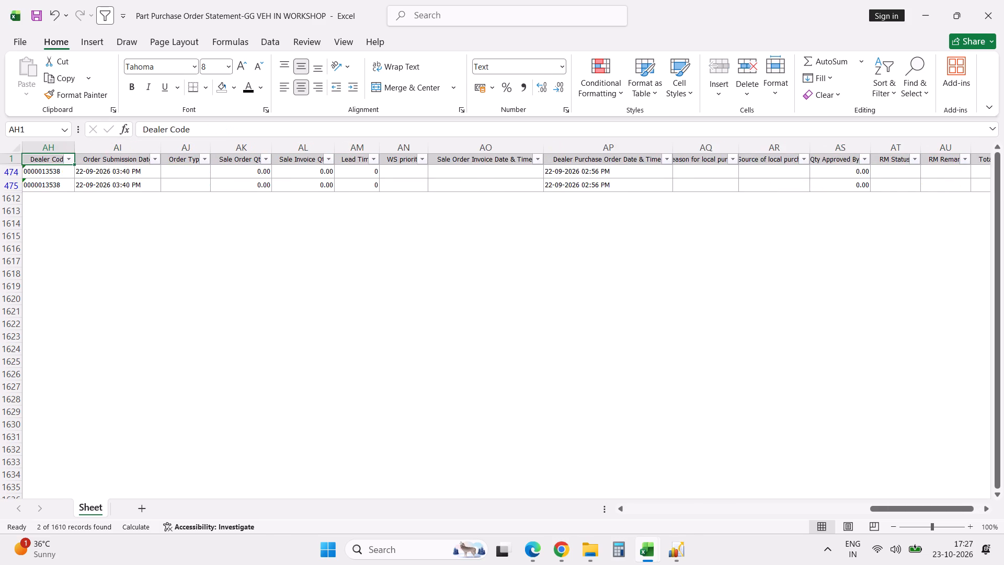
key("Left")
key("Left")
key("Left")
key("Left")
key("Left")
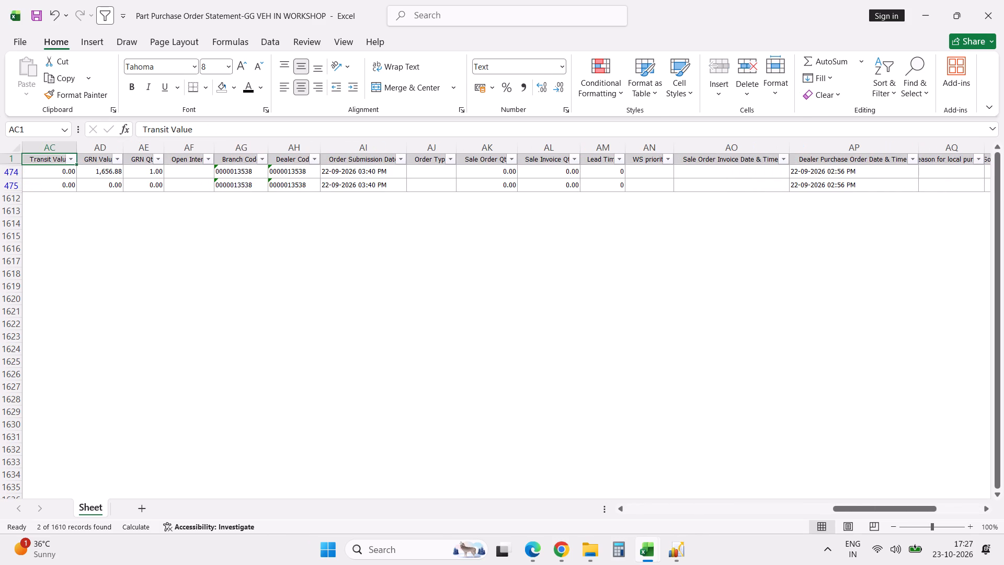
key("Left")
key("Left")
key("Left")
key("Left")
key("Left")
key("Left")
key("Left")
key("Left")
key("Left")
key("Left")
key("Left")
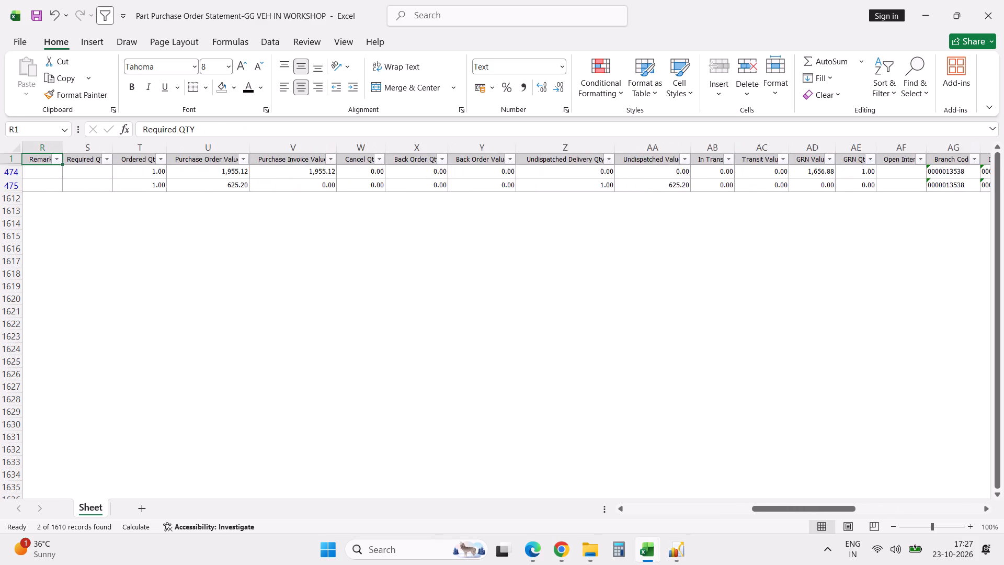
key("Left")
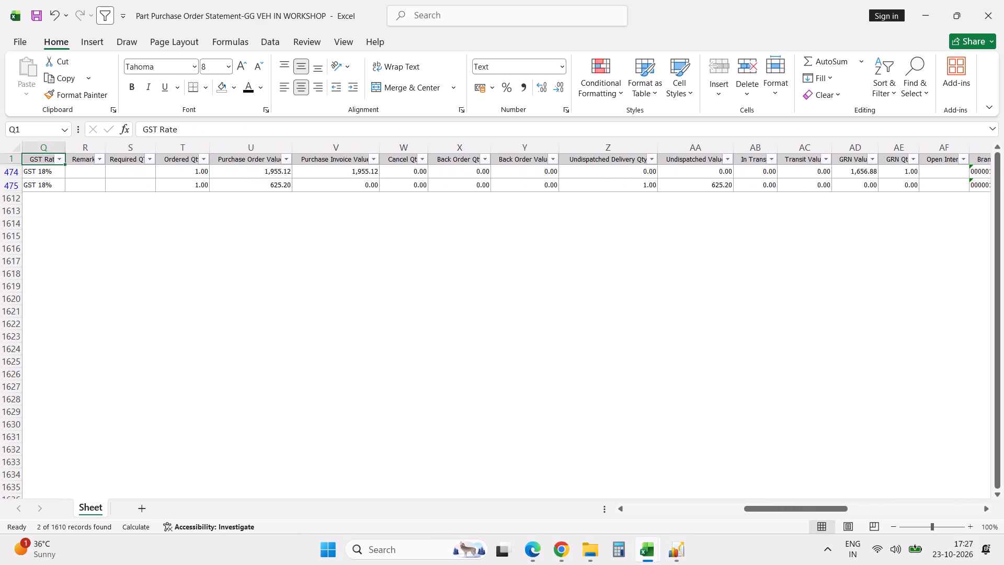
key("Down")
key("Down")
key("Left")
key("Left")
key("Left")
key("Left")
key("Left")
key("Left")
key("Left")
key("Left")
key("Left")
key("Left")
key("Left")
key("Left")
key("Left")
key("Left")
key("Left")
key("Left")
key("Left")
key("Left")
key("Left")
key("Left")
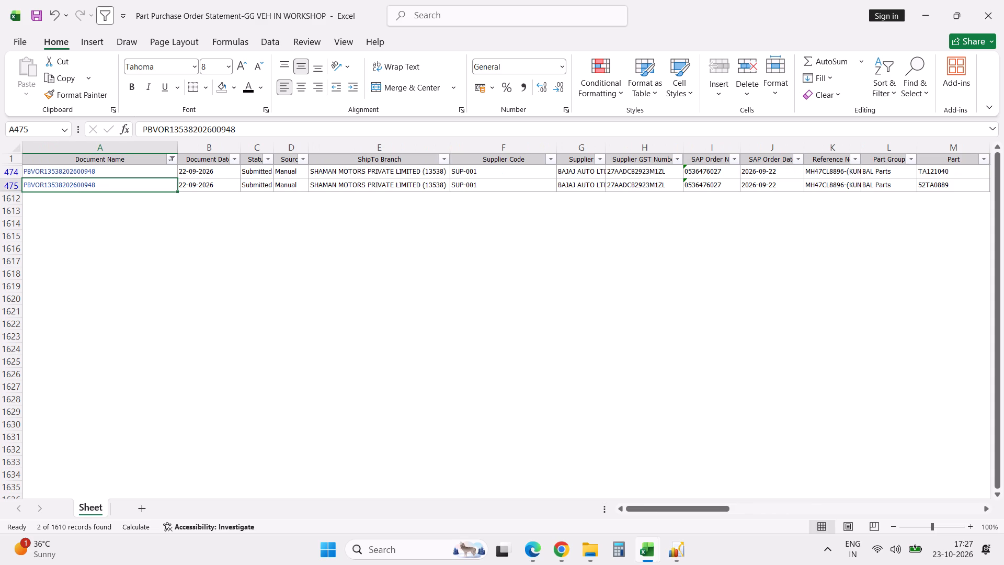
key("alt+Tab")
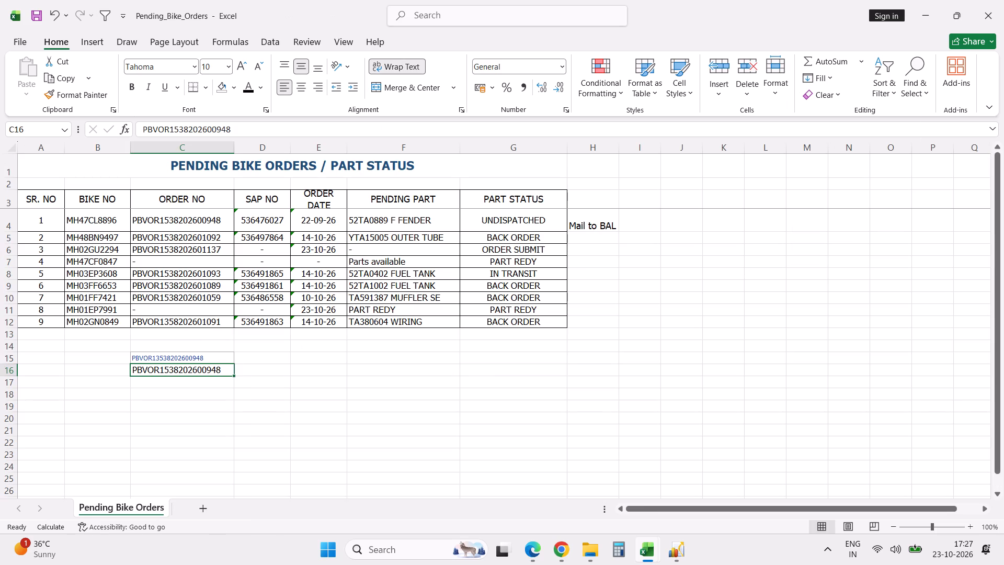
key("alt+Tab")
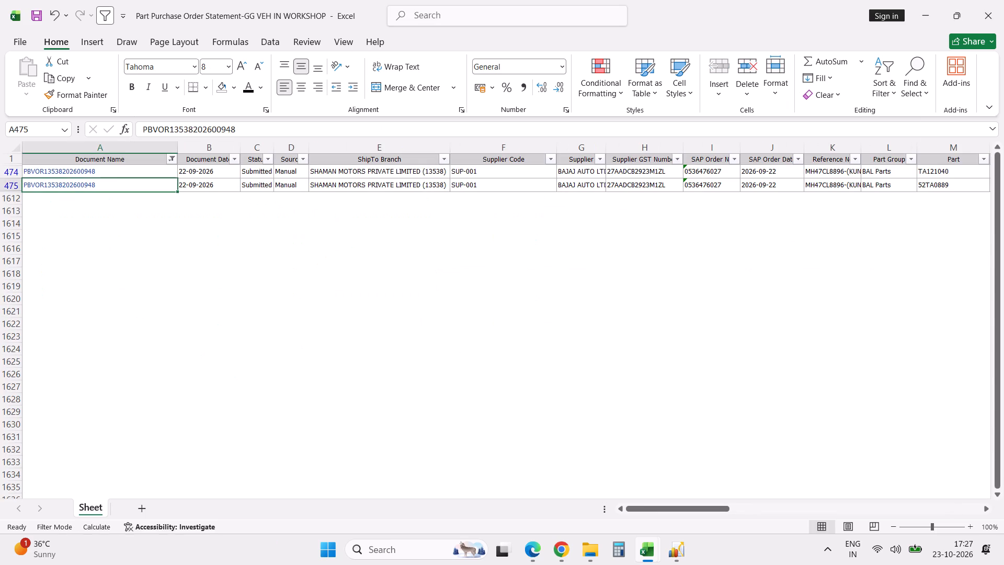
Fill the Document Name cell of the 52TA0889 part row with the standard light green colour.
left_click(235, 90)
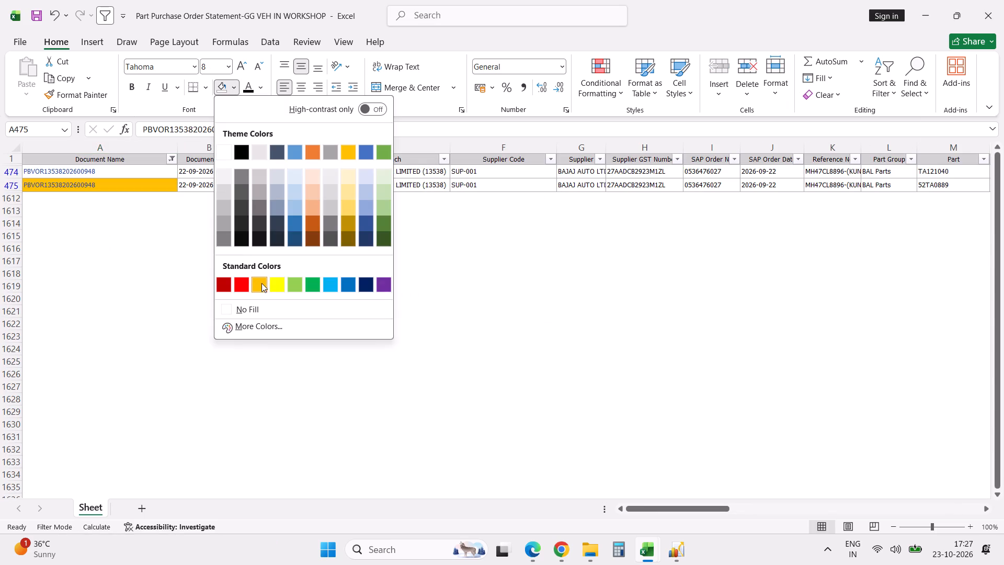
left_click(292, 286)
left_click(285, 322)
Check the next order in Pending_Bike_Orders and filter the statement's Document Name column for 601092.
key("alt+Tab")
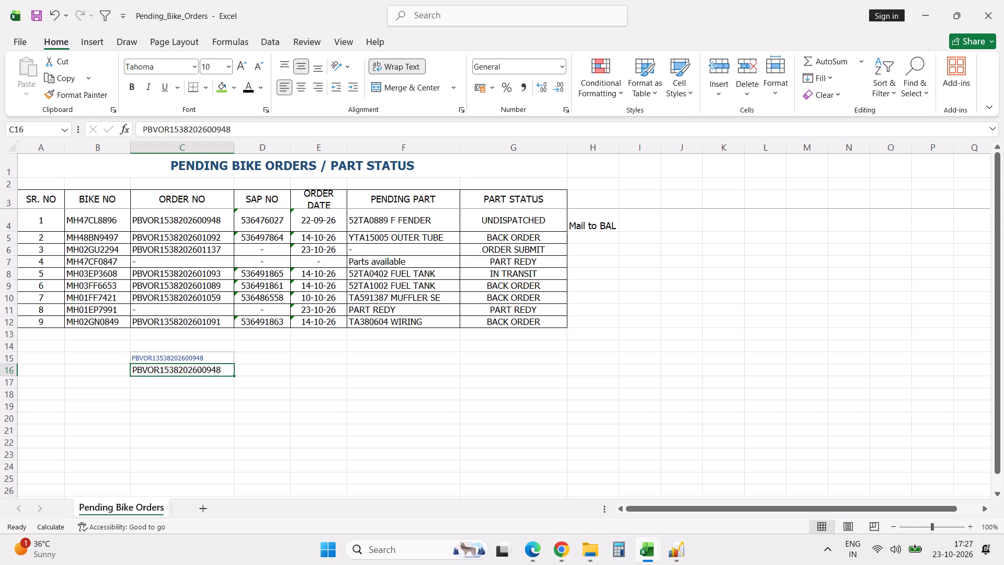
key("alt+Tab")
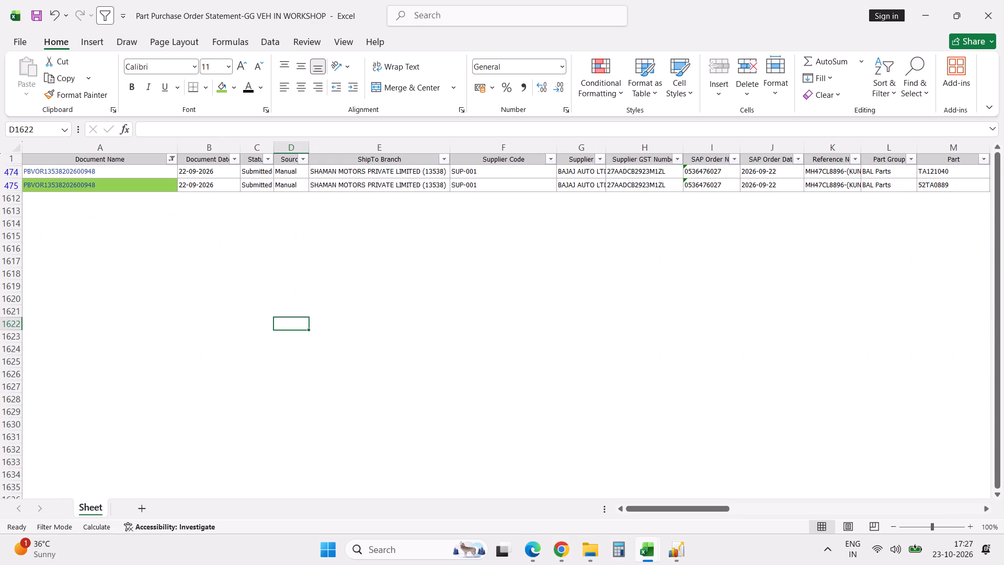
left_click(172, 159)
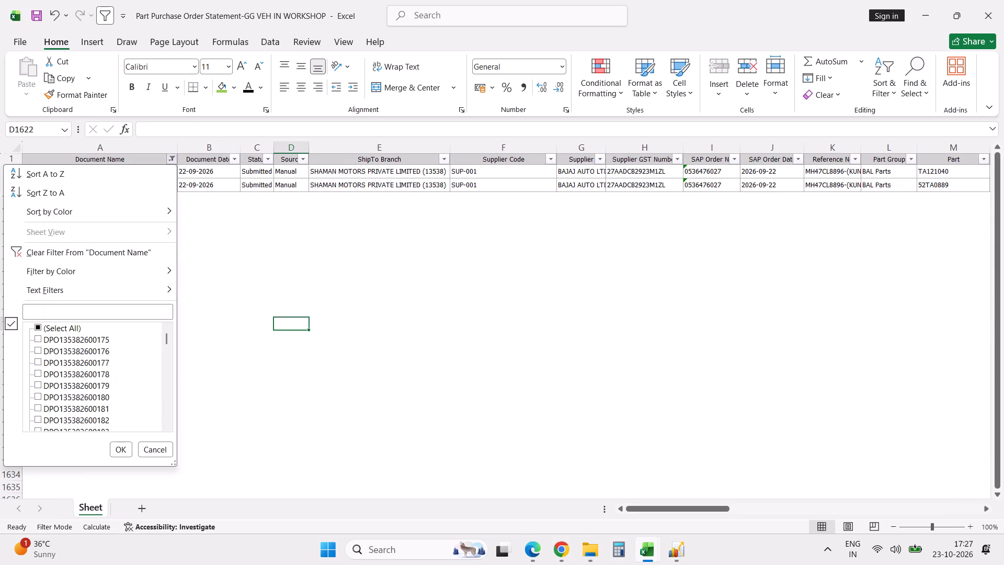
left_click(147, 312)
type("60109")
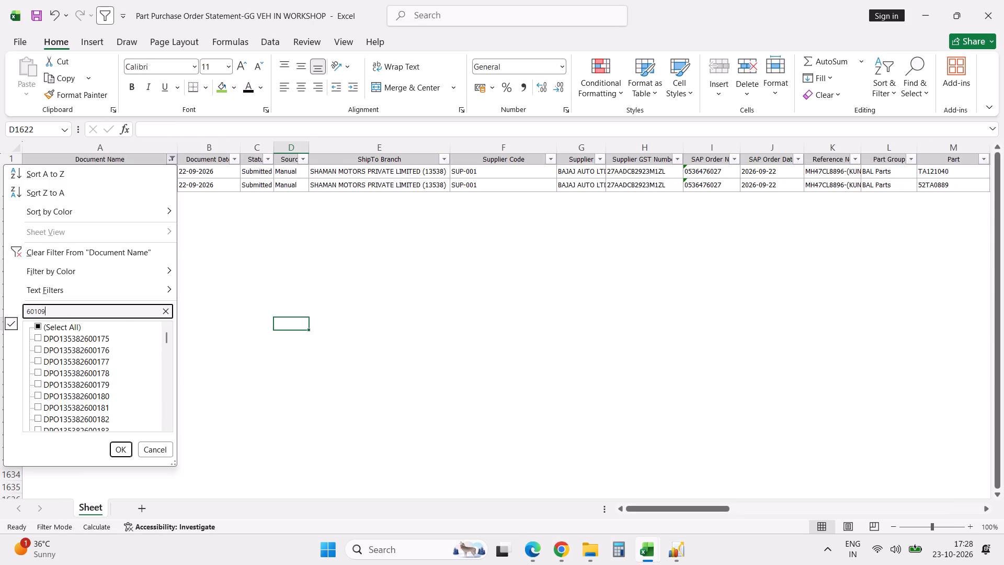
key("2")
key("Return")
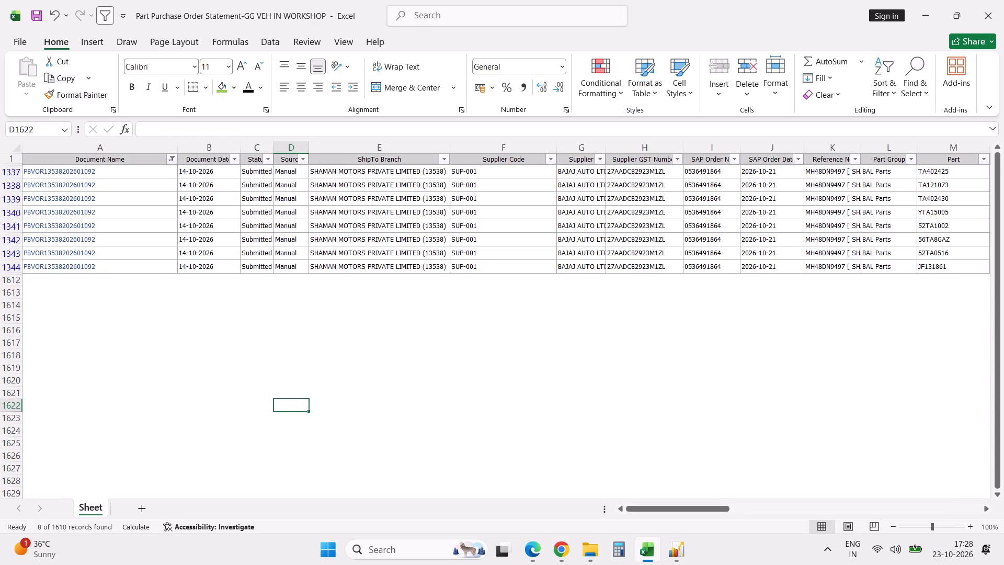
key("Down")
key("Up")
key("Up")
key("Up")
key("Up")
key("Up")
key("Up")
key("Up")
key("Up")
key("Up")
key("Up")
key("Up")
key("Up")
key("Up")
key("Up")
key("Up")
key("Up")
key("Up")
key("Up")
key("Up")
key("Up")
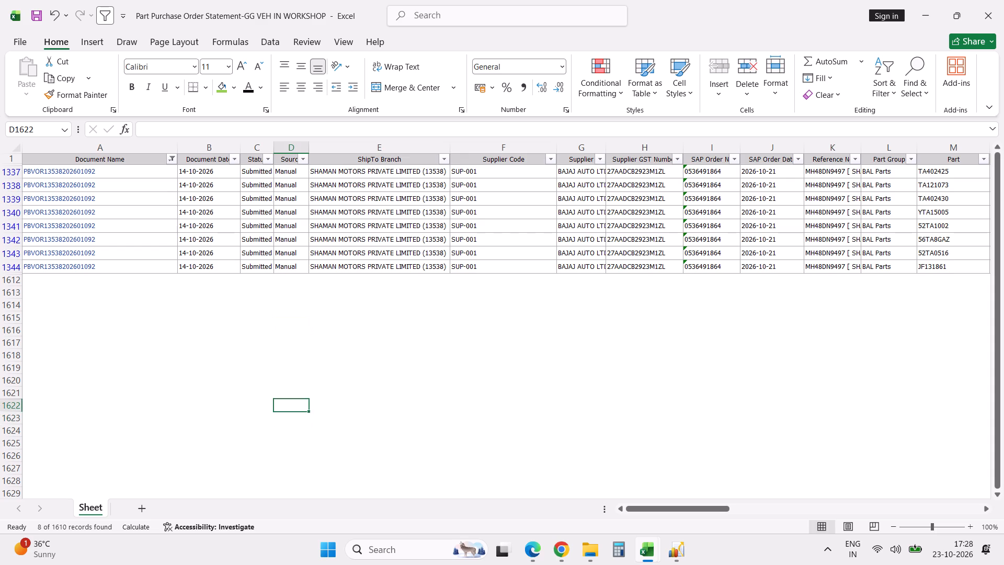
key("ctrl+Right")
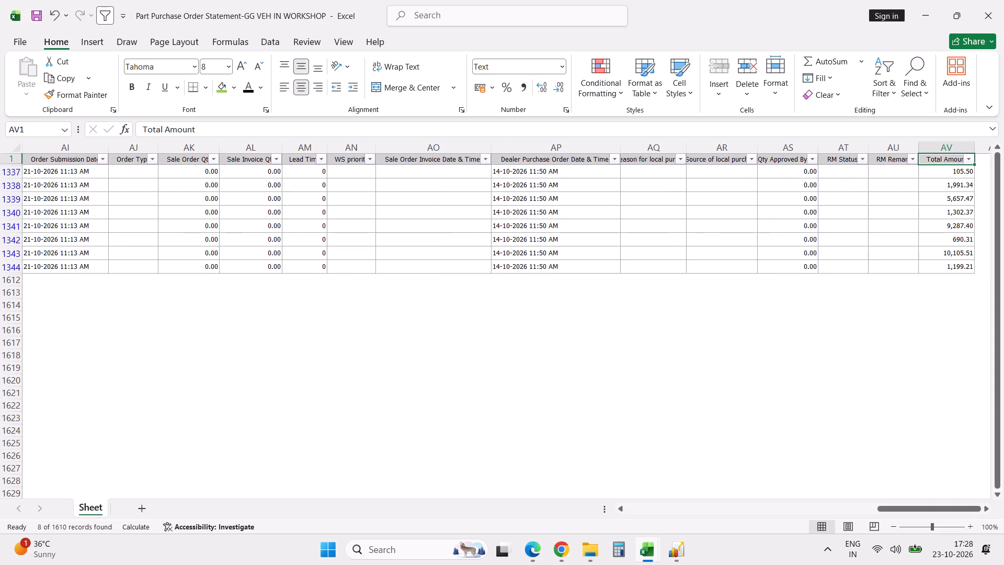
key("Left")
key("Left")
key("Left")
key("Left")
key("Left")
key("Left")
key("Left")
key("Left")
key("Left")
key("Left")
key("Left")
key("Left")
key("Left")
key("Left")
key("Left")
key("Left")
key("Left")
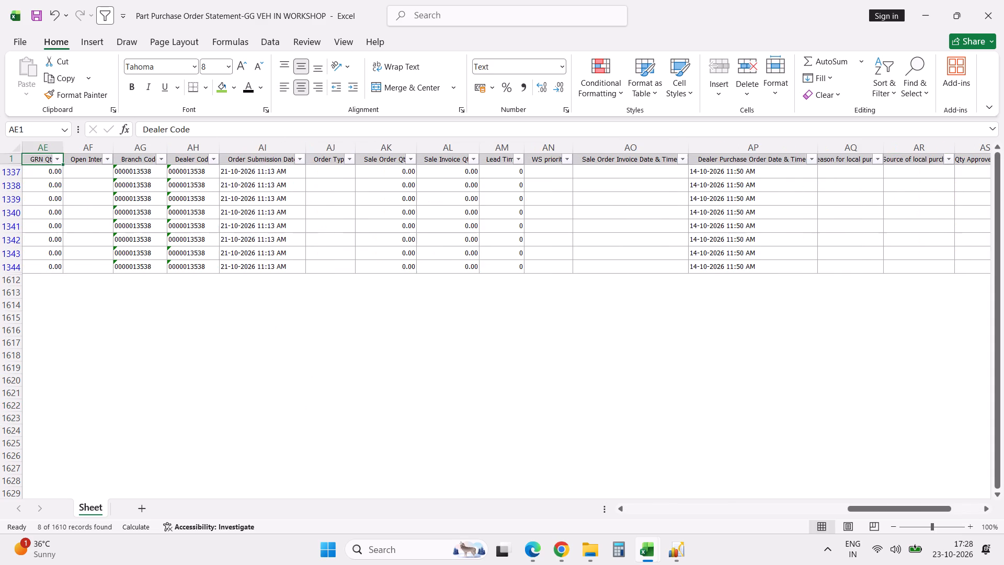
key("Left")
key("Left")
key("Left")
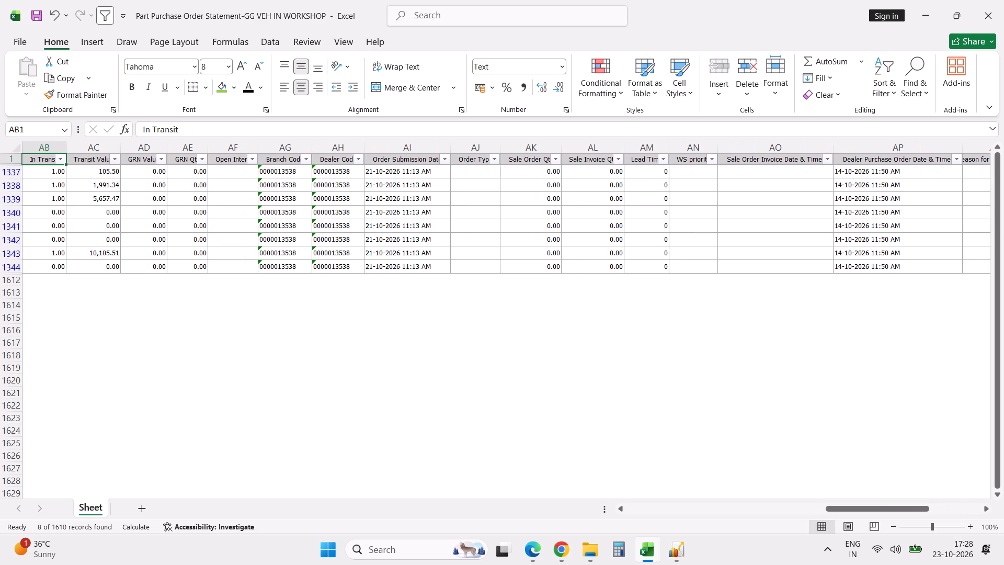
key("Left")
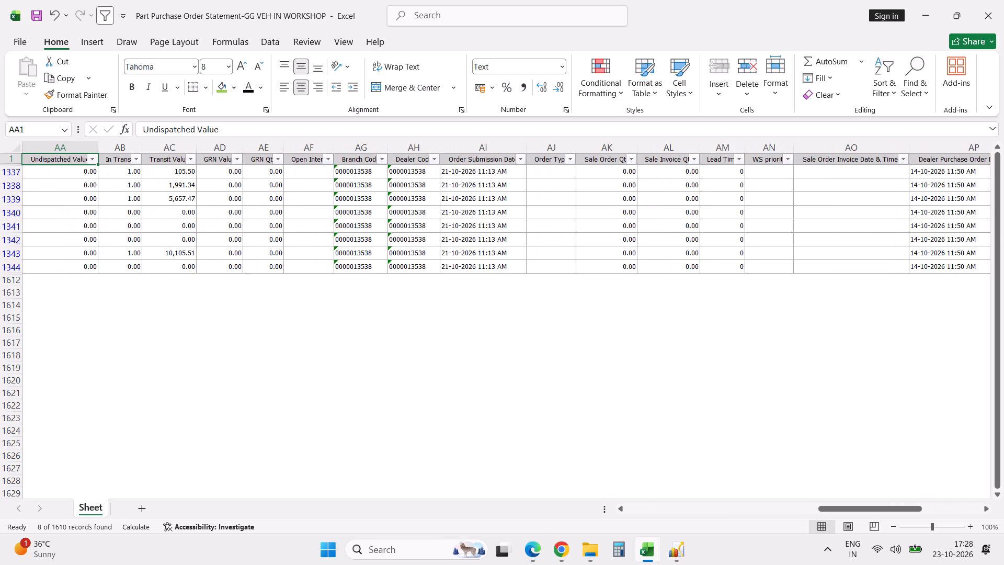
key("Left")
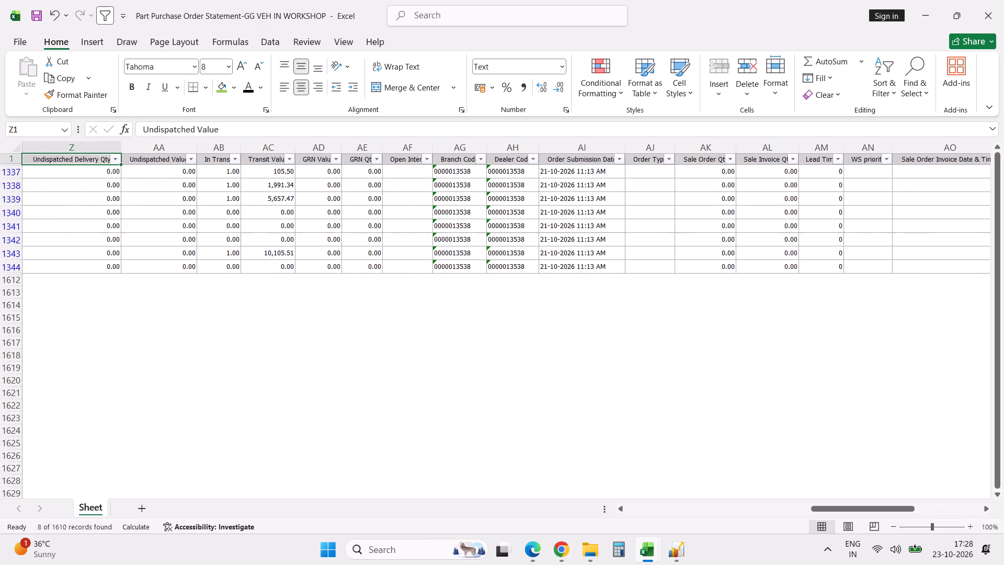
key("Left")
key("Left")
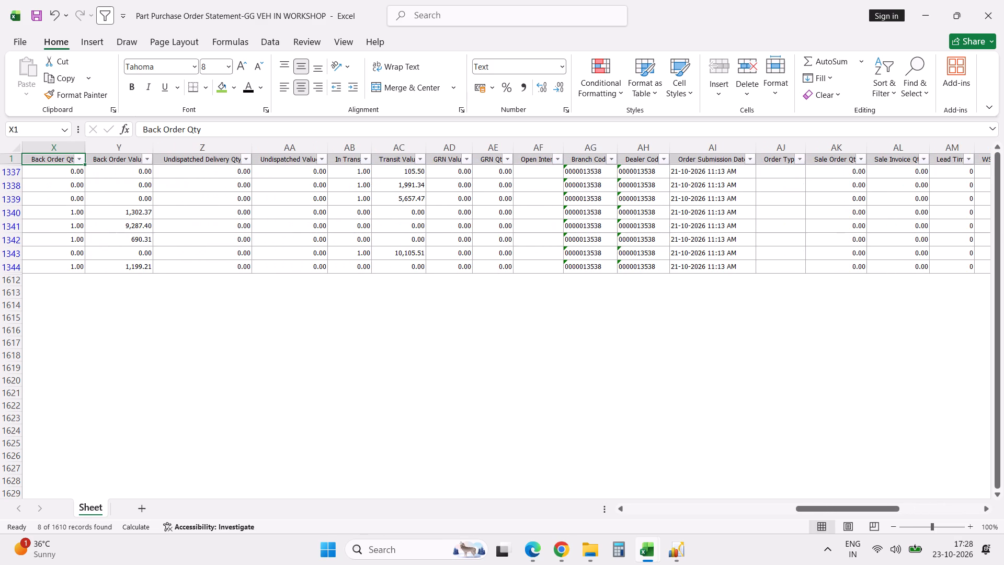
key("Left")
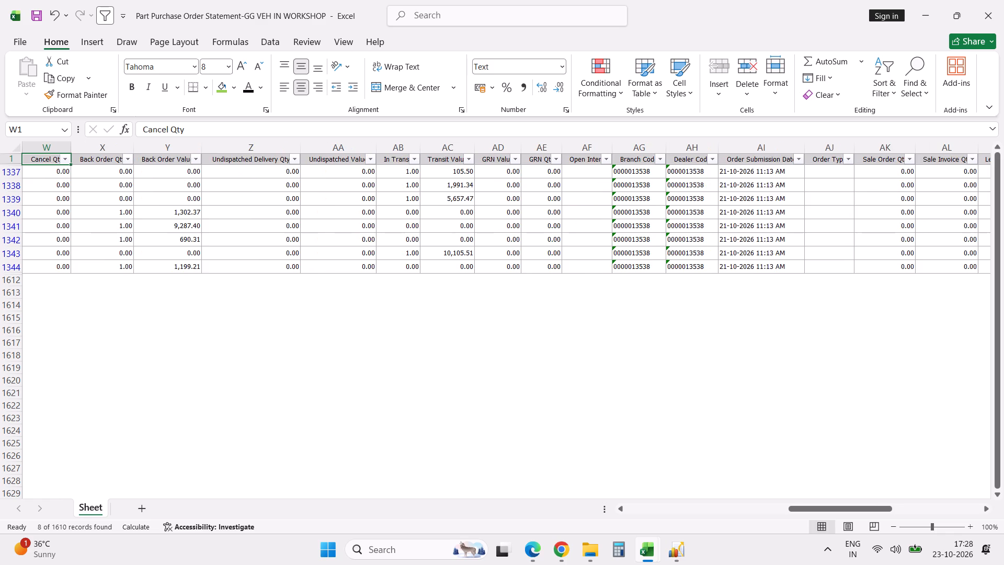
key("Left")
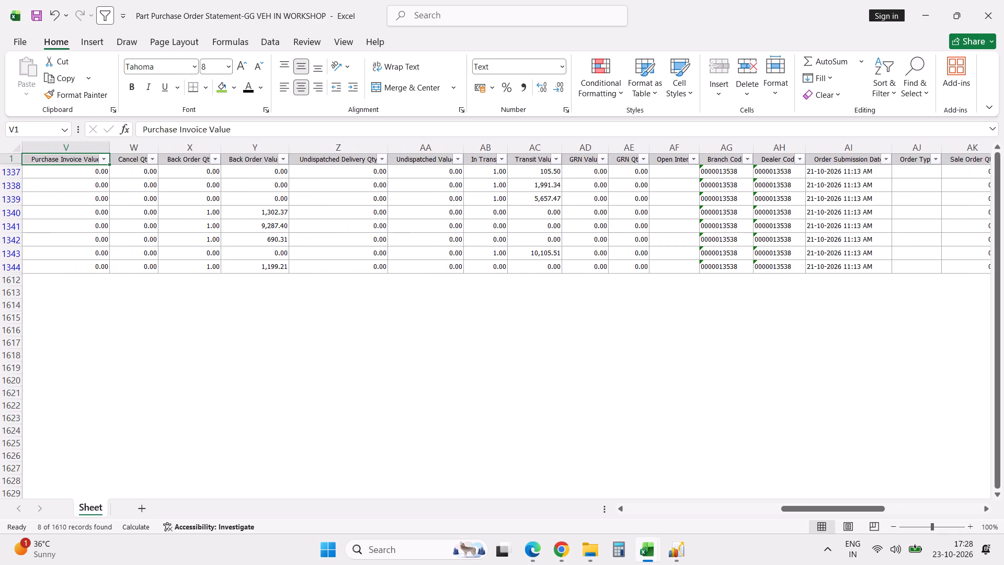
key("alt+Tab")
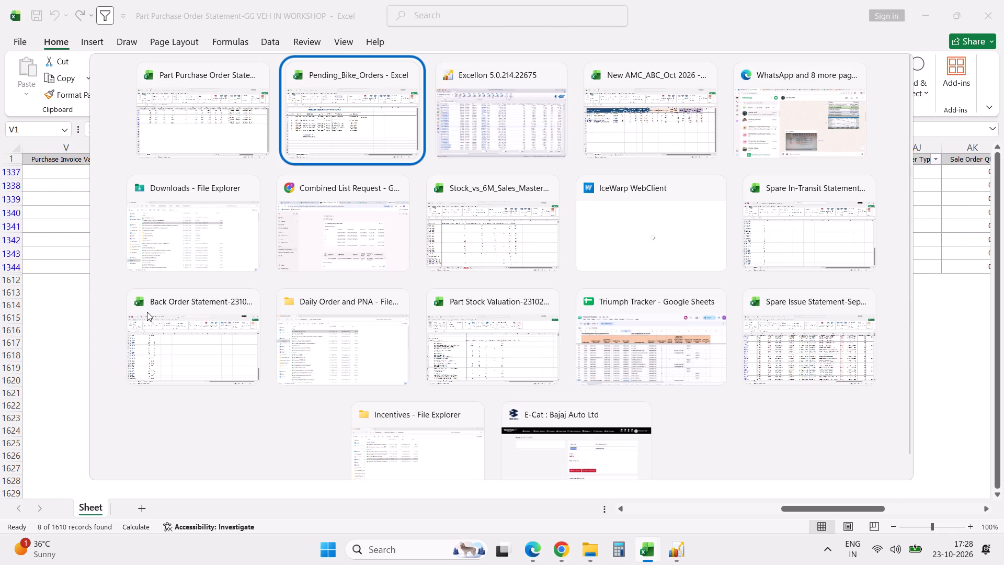
left_click(334, 157)
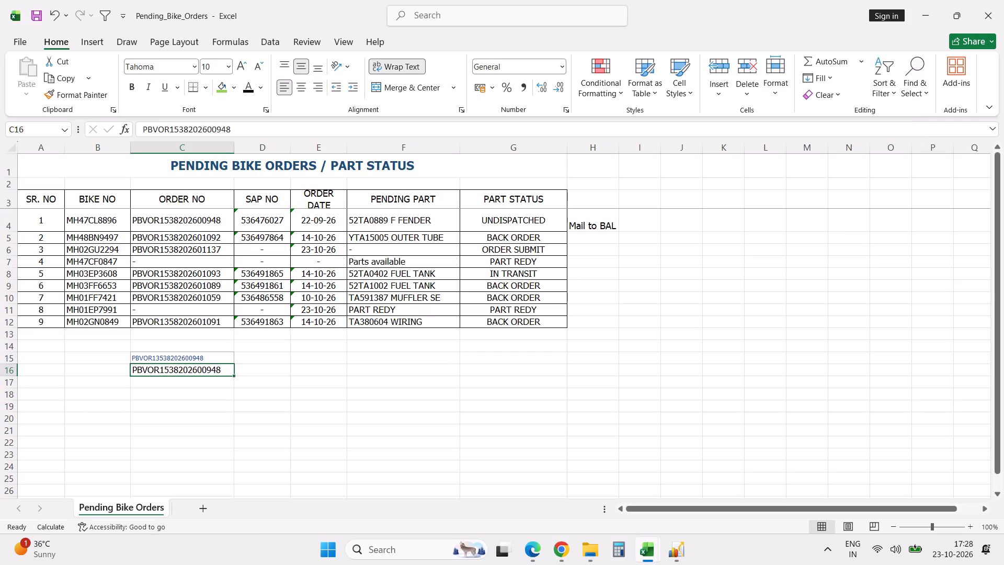
left_click(531, 239)
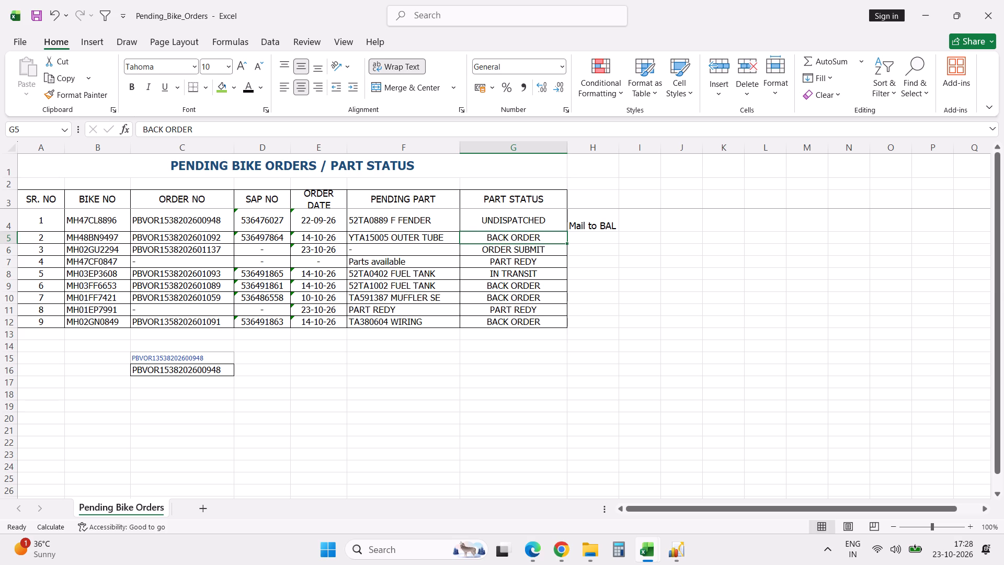
key("alt+Tab")
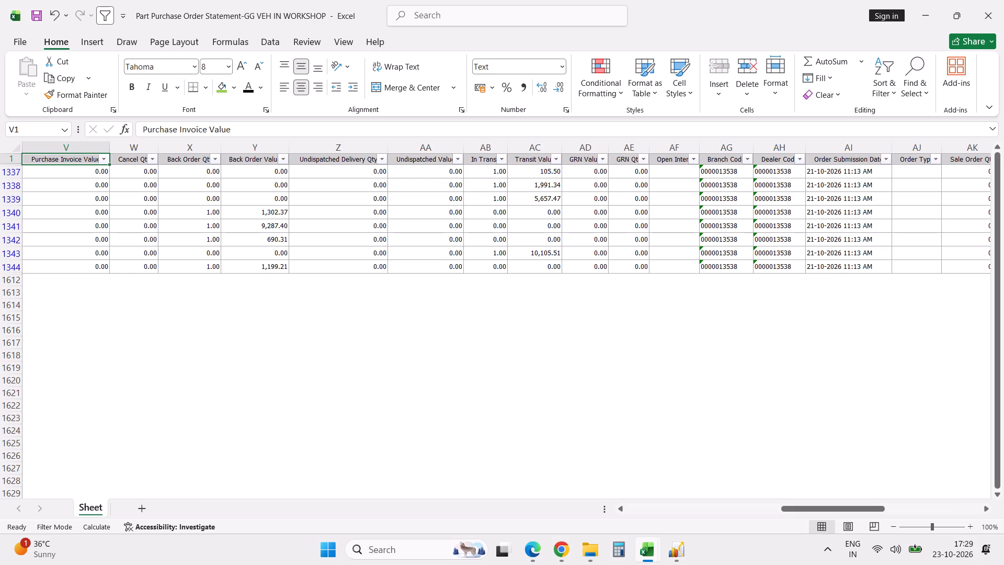
Filter the statement's Back Order Value column to exclude 0.00 for order 601092.
left_click(283, 160)
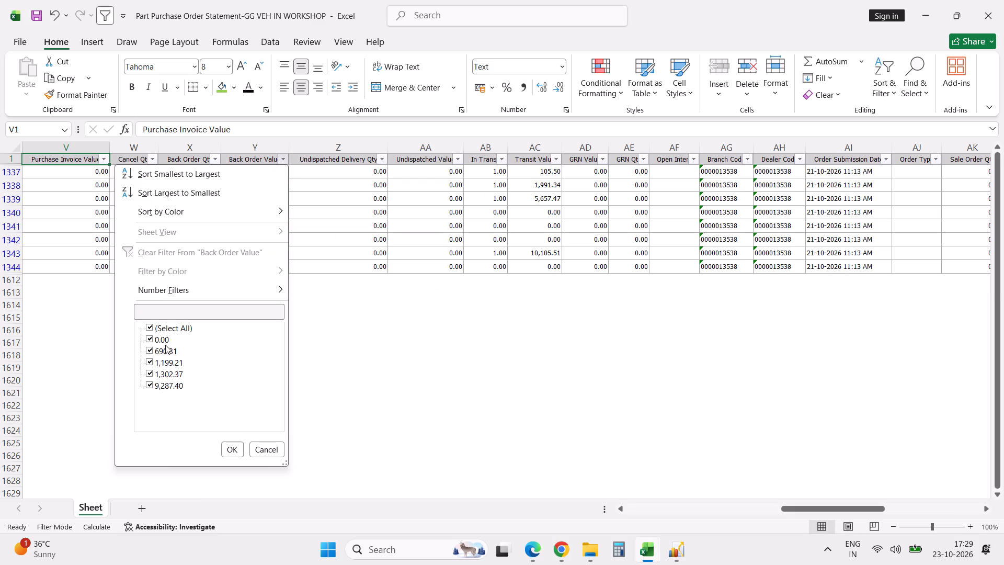
left_click(164, 341)
left_click(235, 453)
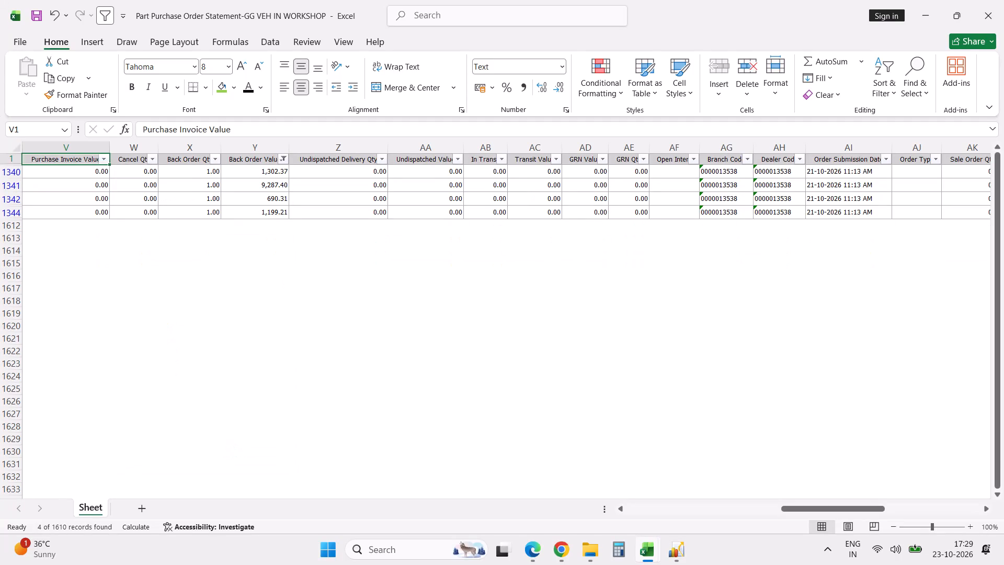
Fill the Document Name cells of order 601092's back-order rows, parts YTA15005 through JF131861, with light green.
left_click(258, 172)
key("Left")
key("Left")
key("Left")
key("Left")
key("Left")
key("Left")
key("Left")
key("Left")
key("Left")
key("Left")
key("Left")
key("Left")
key("Left")
key("Left")
key("Left")
key("Left")
key("Left")
key("Left")
key("Left")
key("Left")
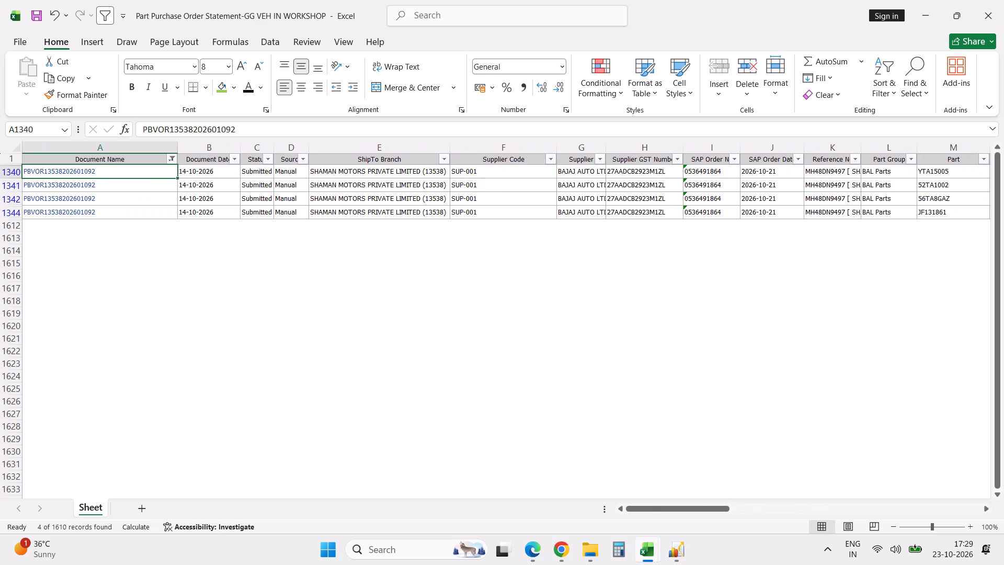
key("shift+Down")
key("shift+Down")
key("shift+Down")
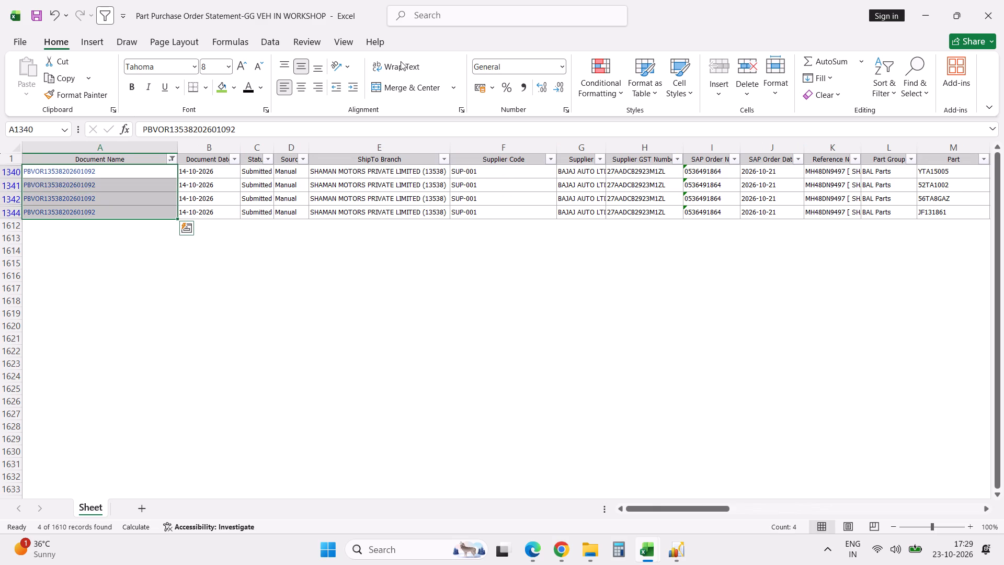
left_click(223, 92)
Check the next order in Pending_Bike_Orders, reset the statement's column filters and filter Document Name for 601137.
key("alt+Tab")
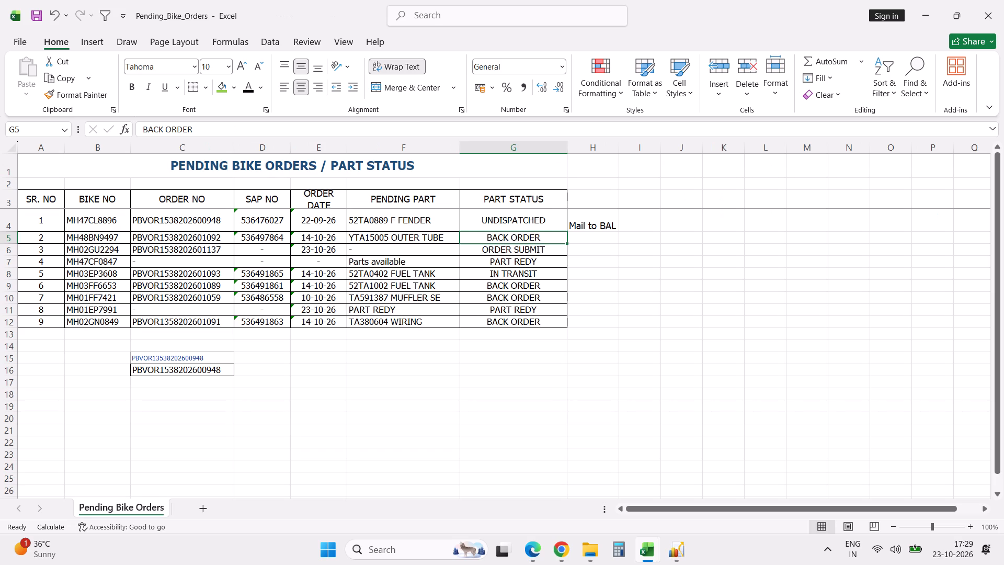
key("alt+Tab")
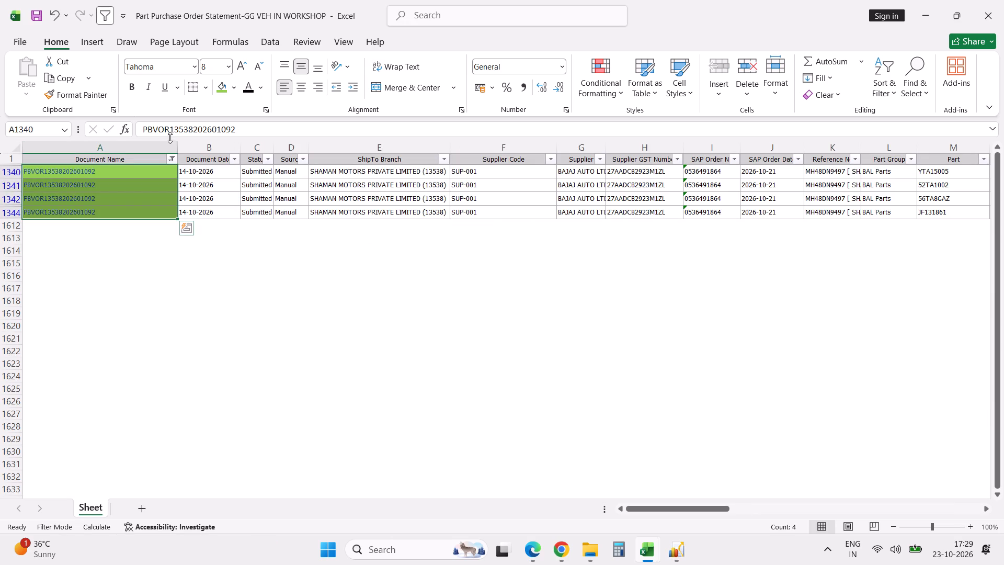
left_click(172, 160)
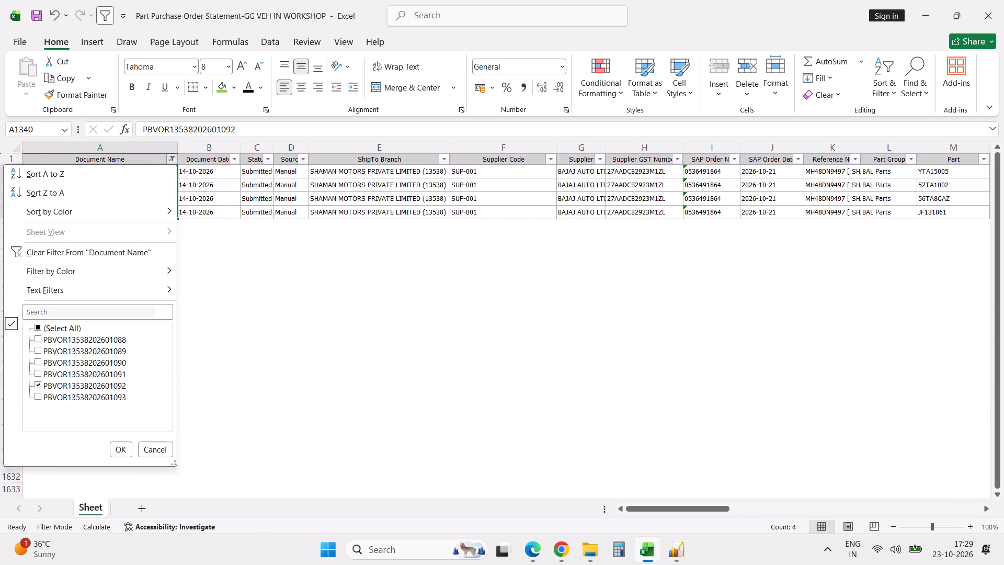
left_click(349, 324)
left_click(386, 161)
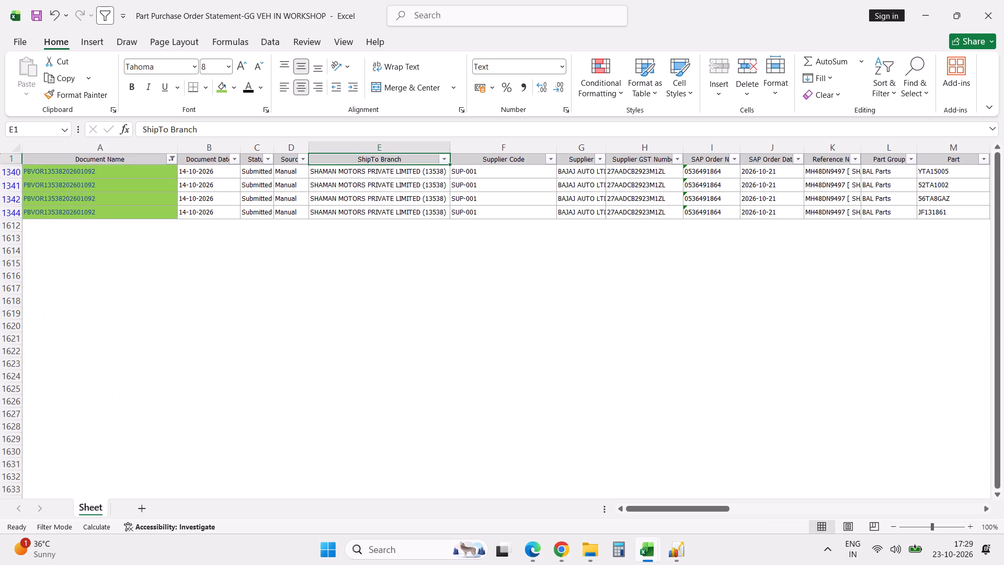
type("dff")
key("alt+d")
type("ff")
key("ctrl+Left")
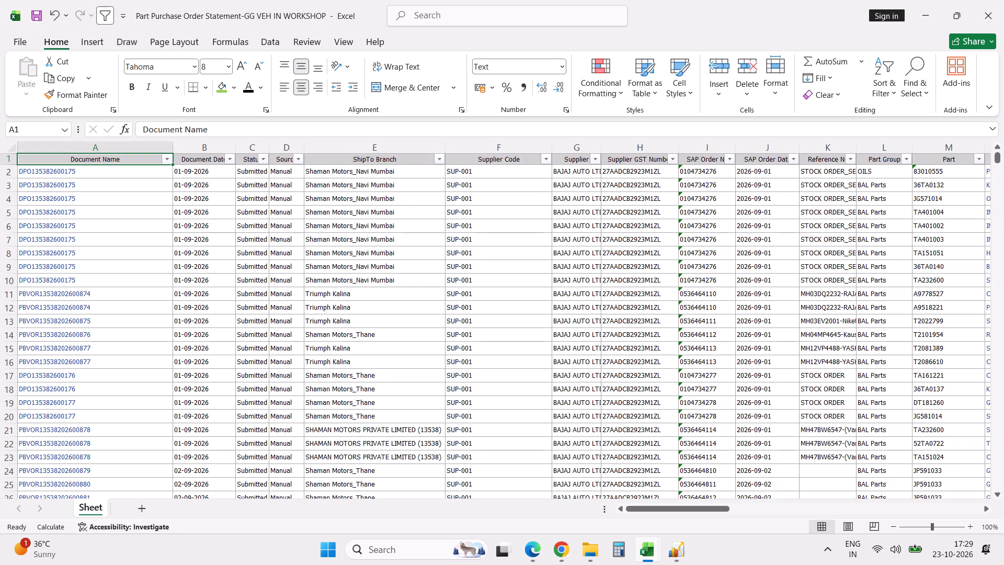
left_click(166, 159)
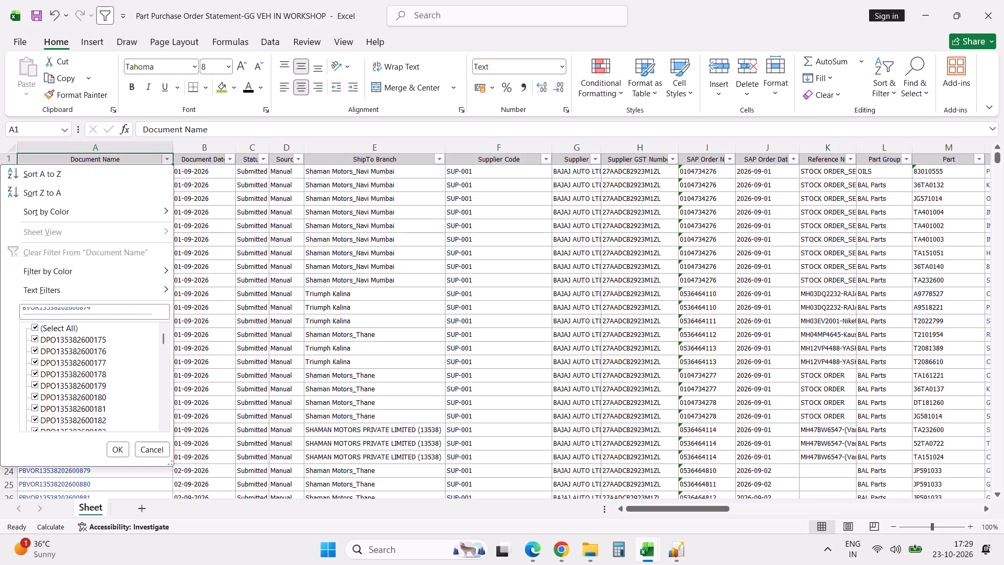
left_click(138, 312)
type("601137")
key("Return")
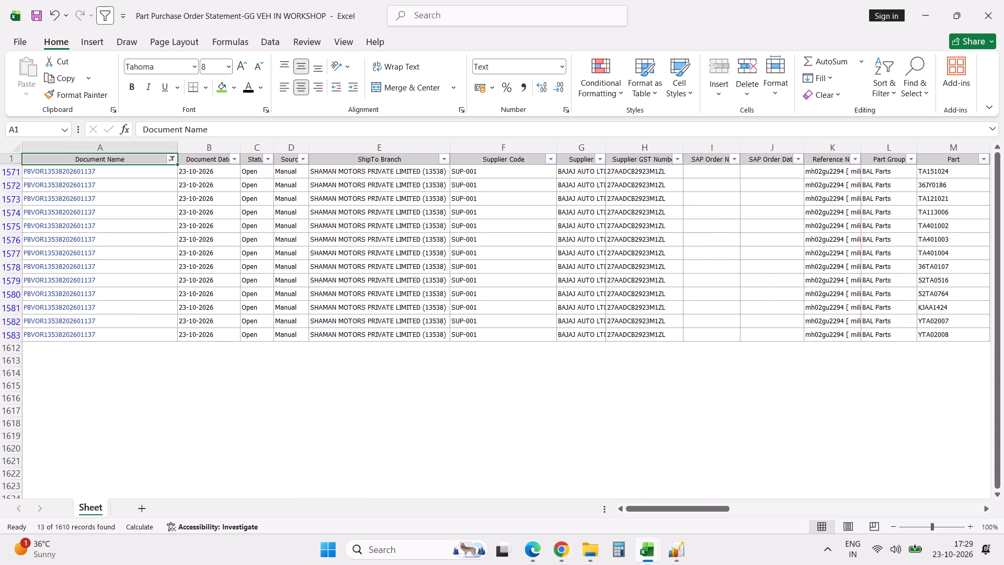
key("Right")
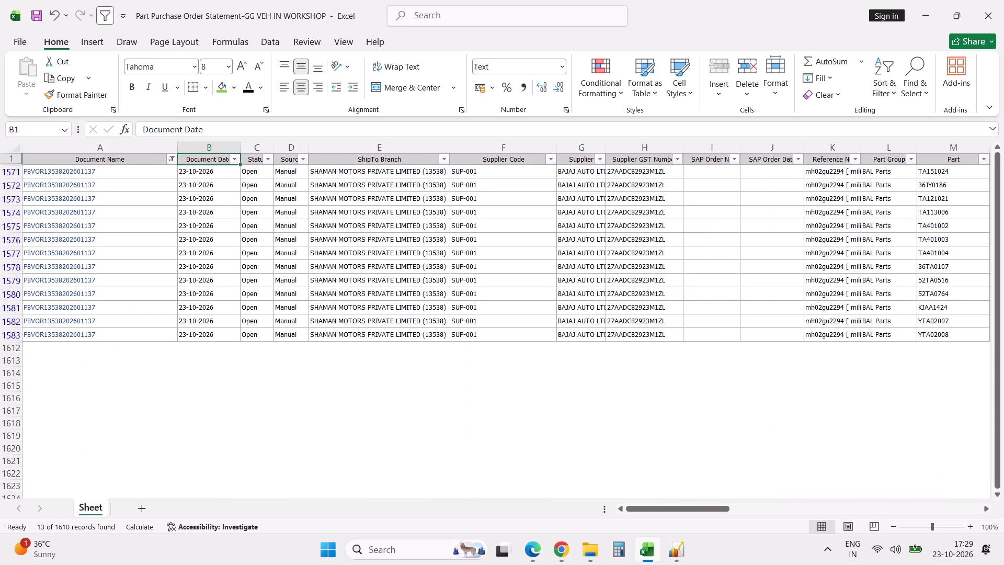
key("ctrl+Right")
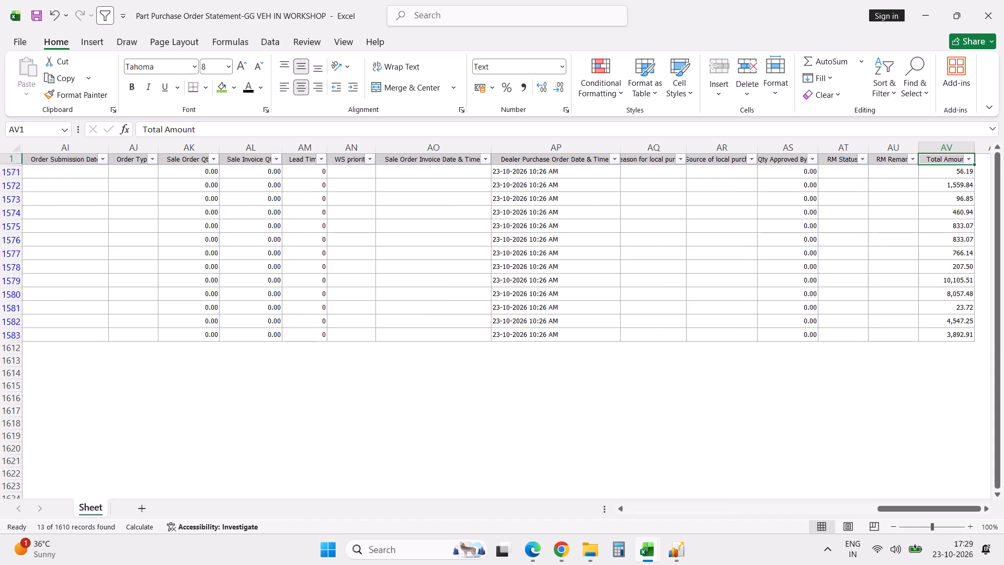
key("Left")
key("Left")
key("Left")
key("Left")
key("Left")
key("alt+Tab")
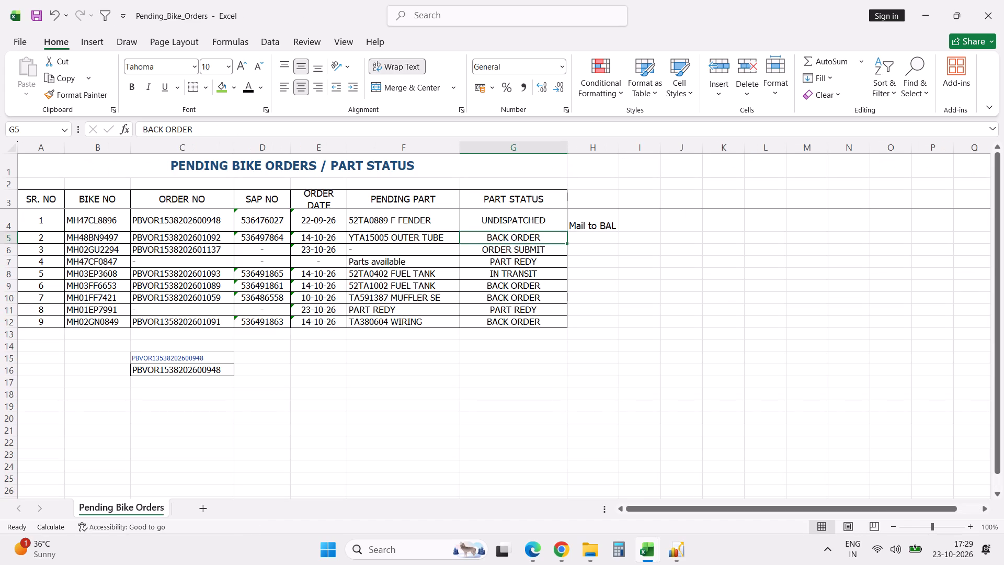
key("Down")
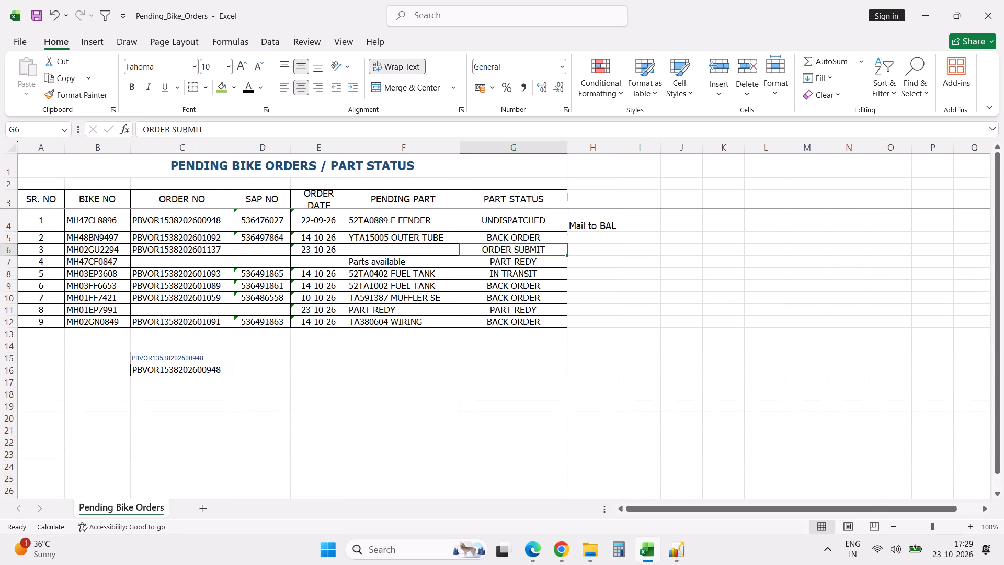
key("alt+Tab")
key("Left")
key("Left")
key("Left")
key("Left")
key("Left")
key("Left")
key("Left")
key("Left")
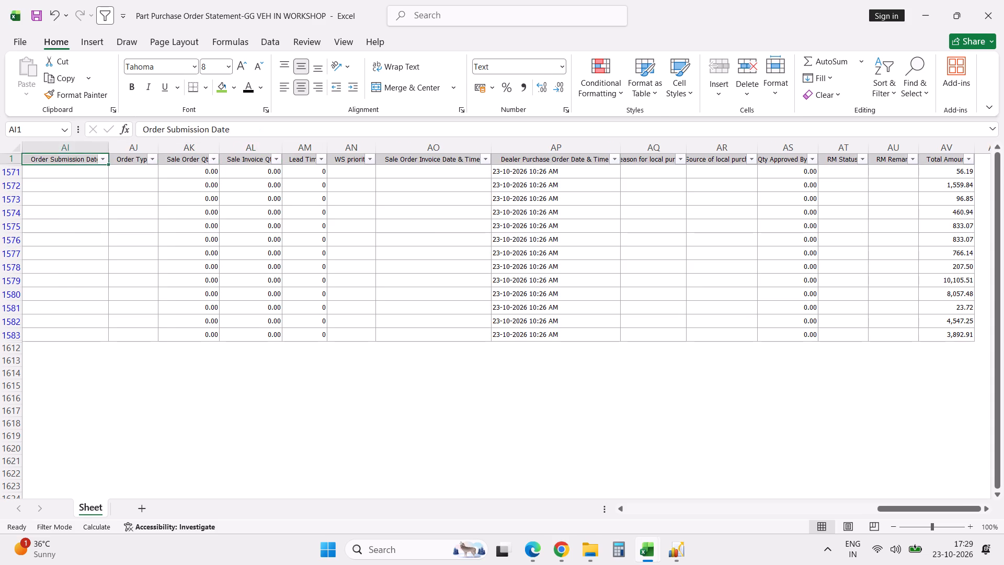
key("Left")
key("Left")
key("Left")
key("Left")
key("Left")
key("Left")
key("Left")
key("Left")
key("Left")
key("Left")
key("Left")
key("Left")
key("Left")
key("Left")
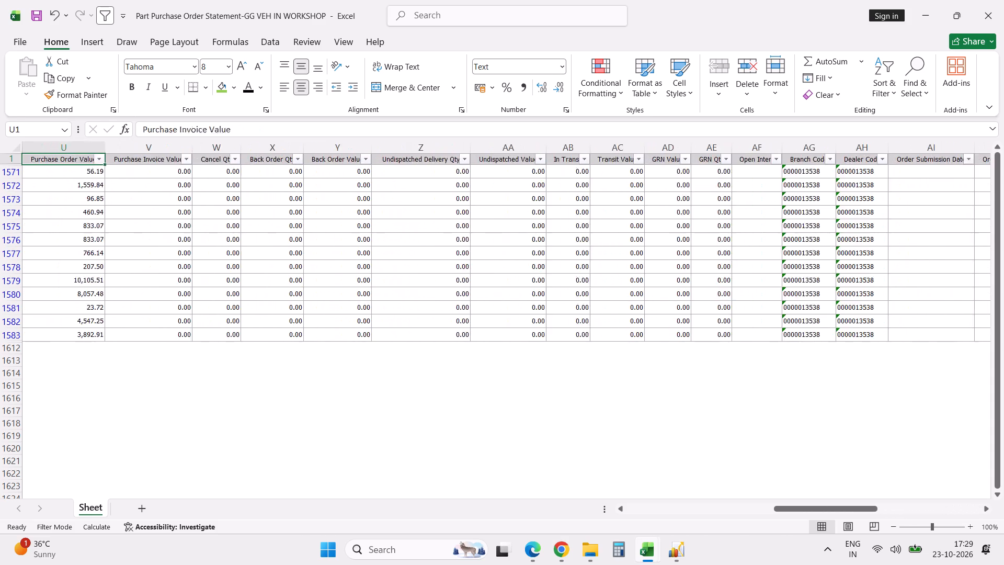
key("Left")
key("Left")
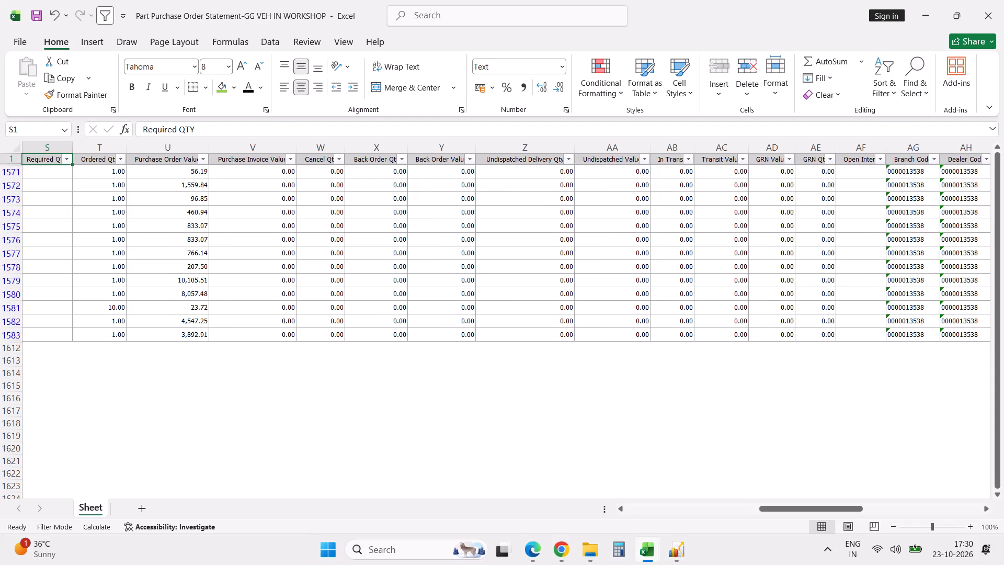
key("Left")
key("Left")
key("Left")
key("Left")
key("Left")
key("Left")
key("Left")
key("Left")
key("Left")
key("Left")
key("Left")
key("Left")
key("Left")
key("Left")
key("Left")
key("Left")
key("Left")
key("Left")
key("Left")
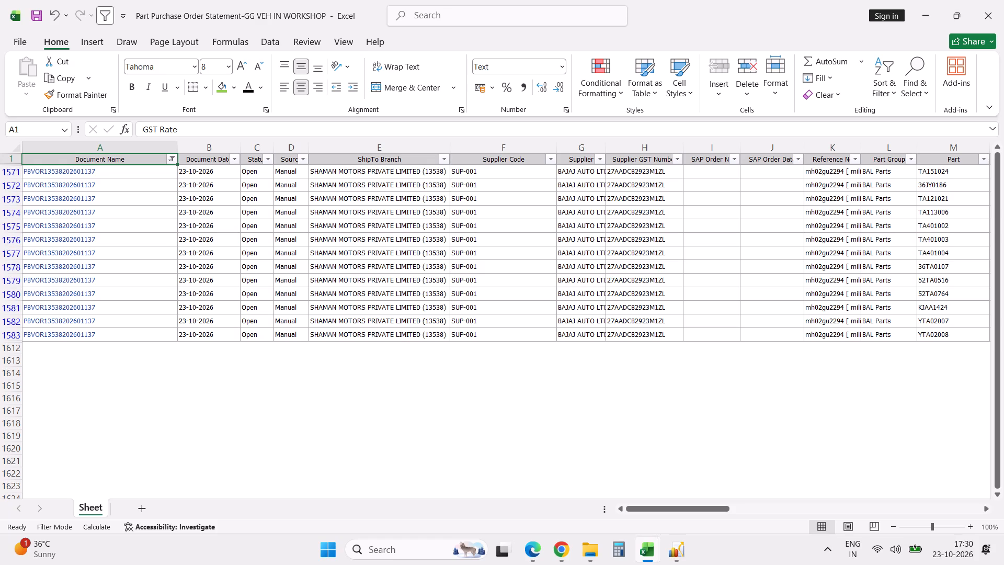
Filter the statement's Document Name column for 601138.
left_click(172, 158)
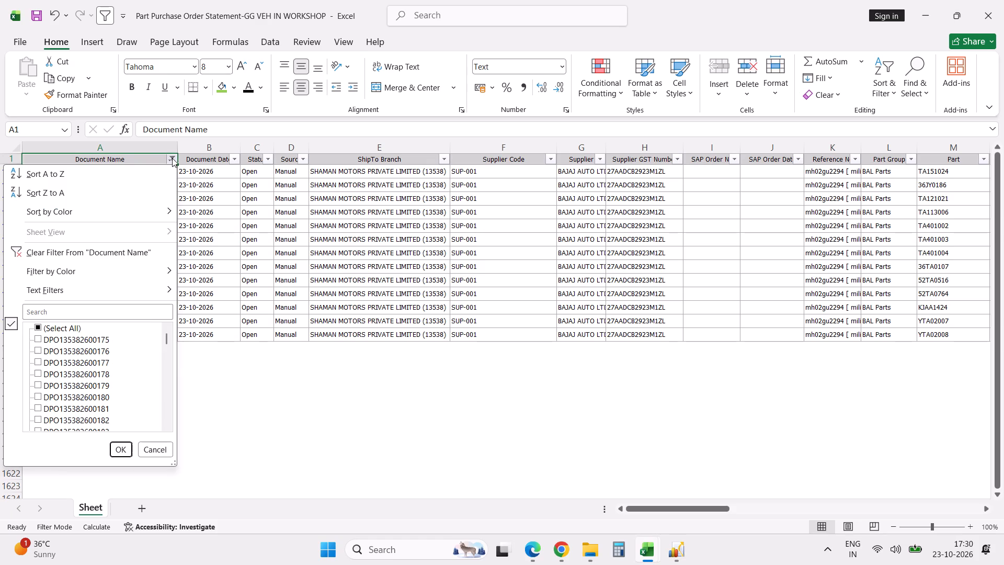
left_click(149, 314)
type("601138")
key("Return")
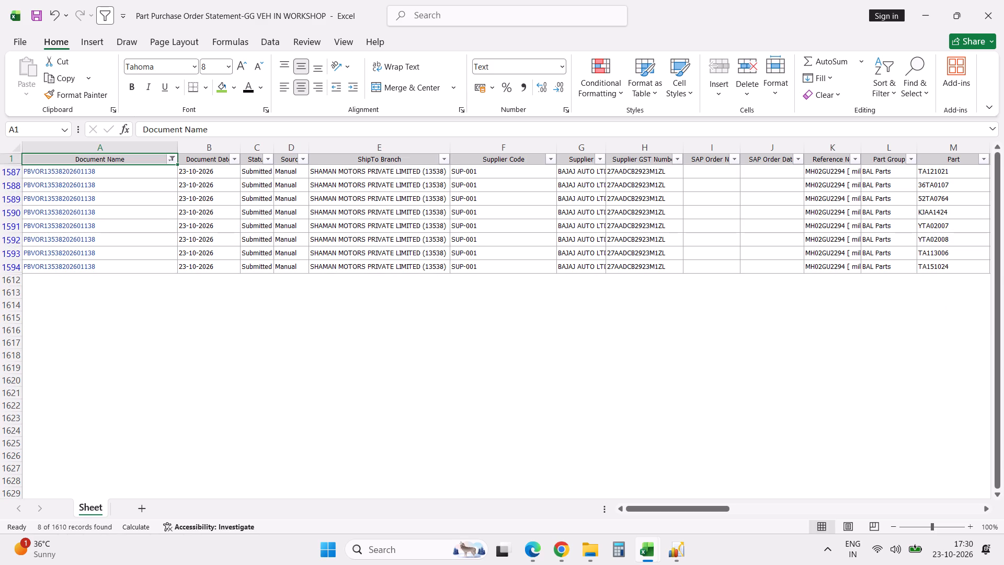
Filter the statement's Document Name column for 60113 and look through the orders around 601137 and 601138.
left_click(173, 162)
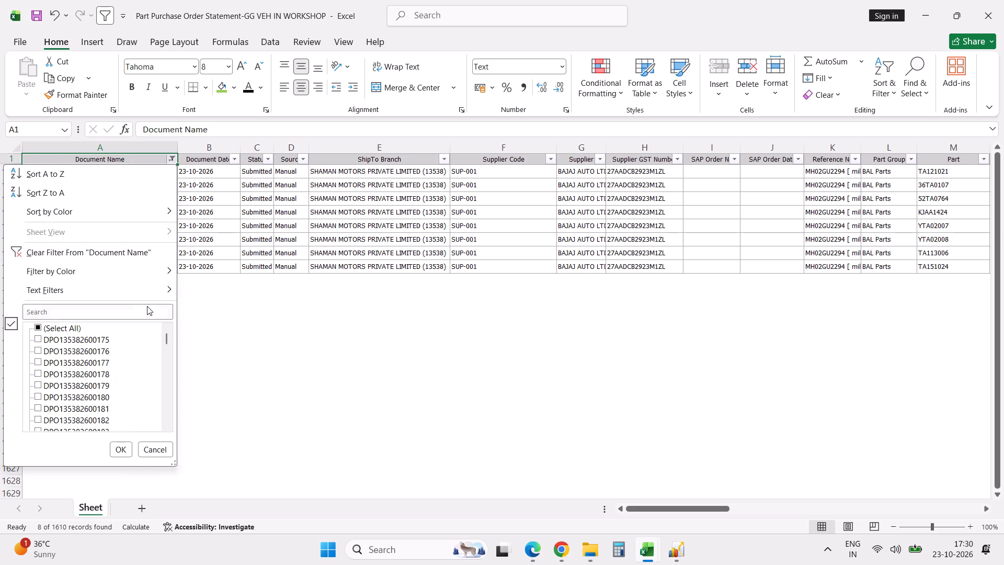
left_click(146, 312)
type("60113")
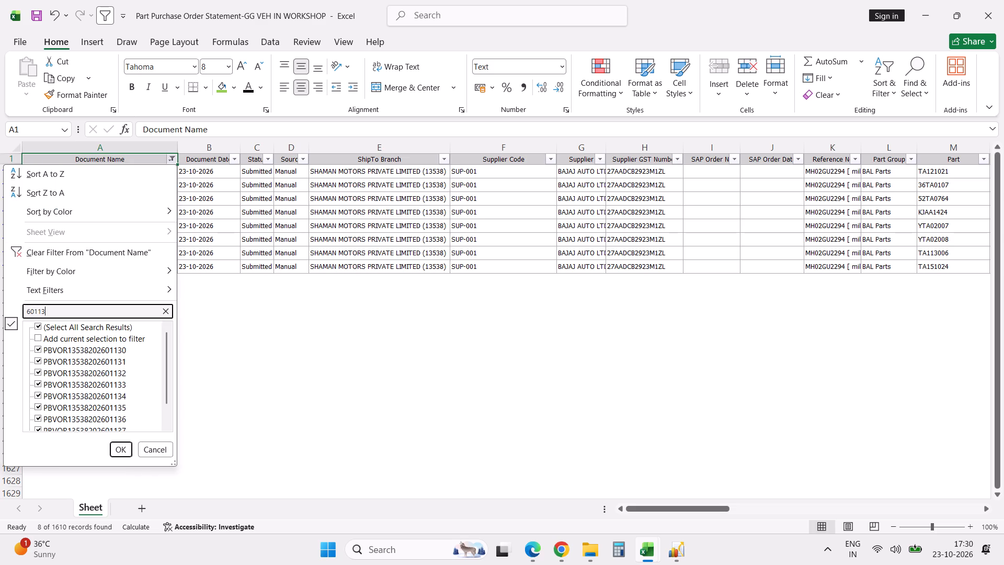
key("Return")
scroll(146, 312, "down", 3)
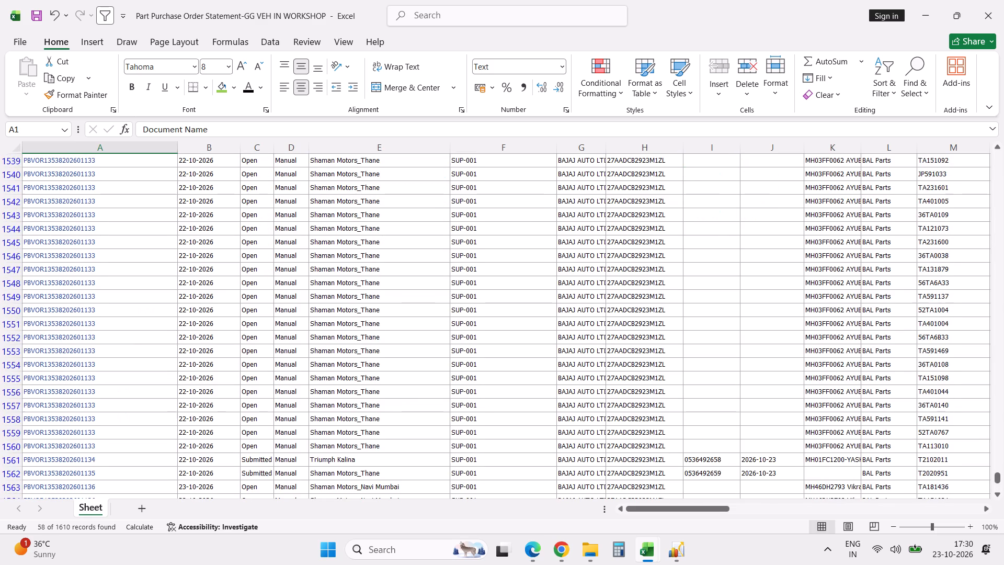
scroll(146, 312, "down", 8)
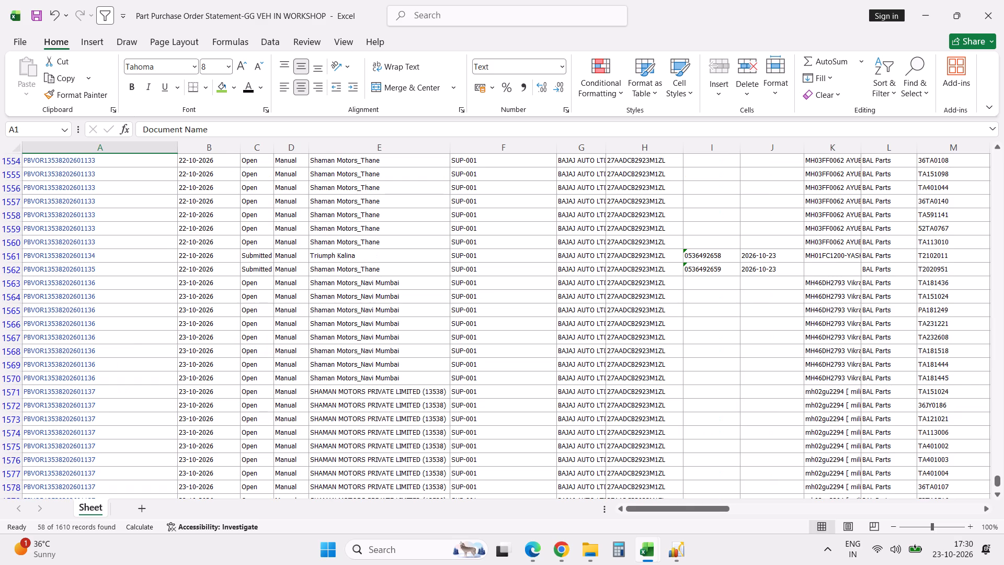
scroll(622, 383, "down", 3)
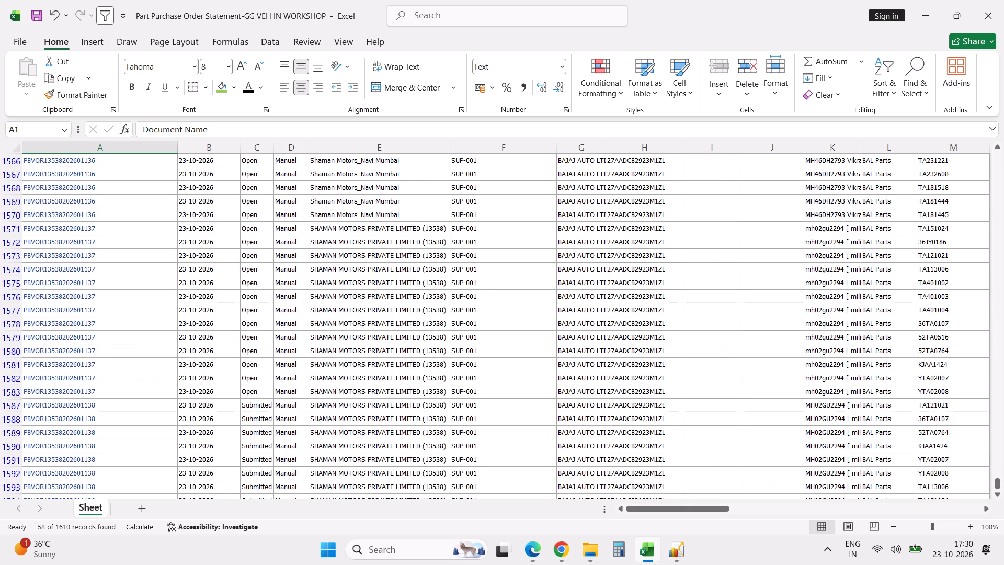
left_click(124, 265)
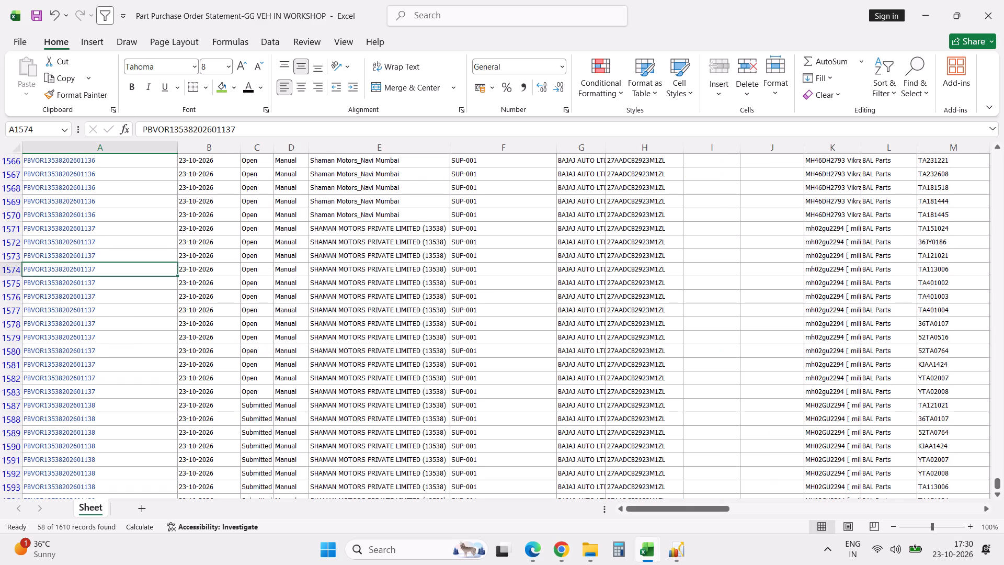
key("ctrl+Up")
left_click(173, 158)
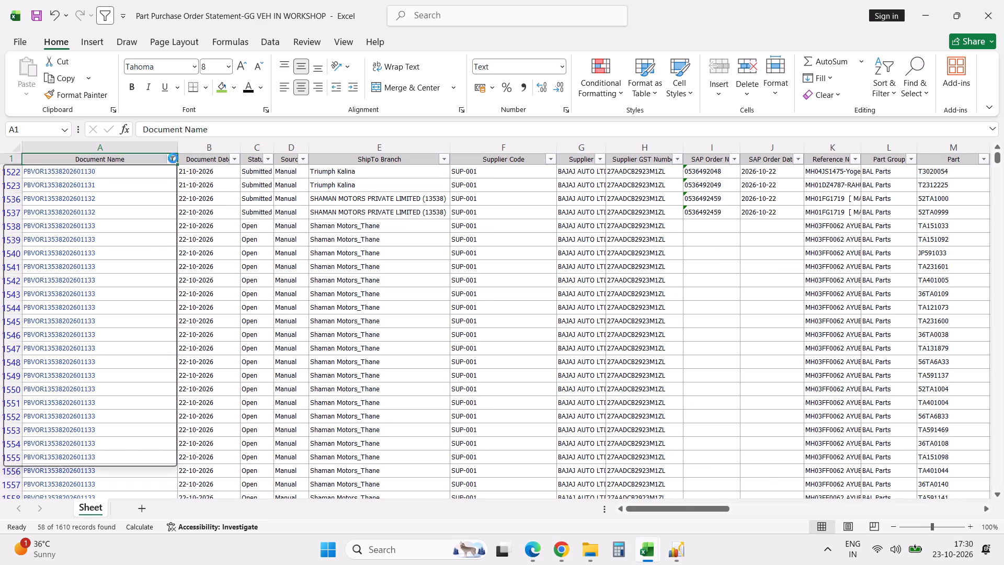
left_click(135, 314)
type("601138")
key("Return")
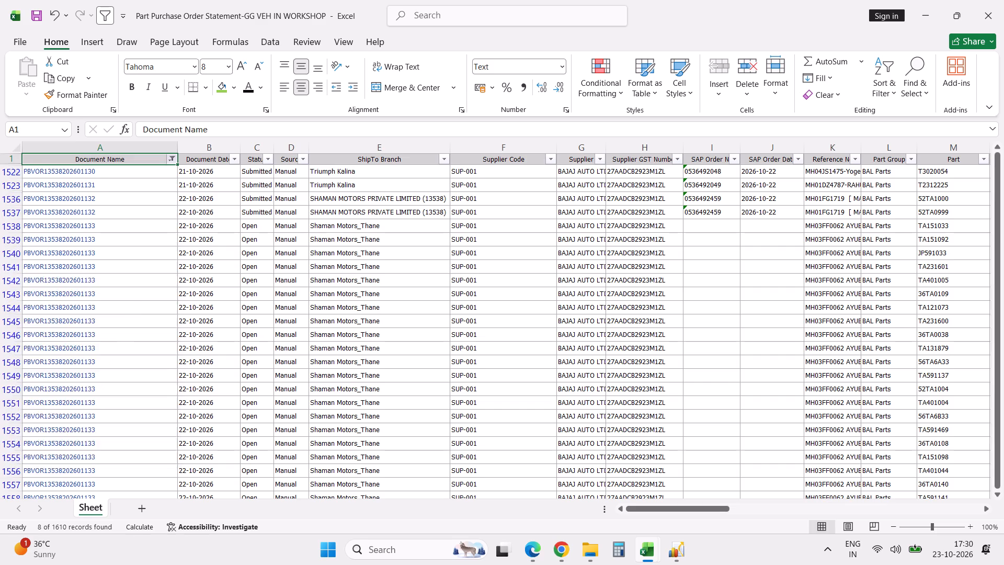
Examine order 601138's rows across the quantity, back order, transit, GRN, submission date and RM Status columns.
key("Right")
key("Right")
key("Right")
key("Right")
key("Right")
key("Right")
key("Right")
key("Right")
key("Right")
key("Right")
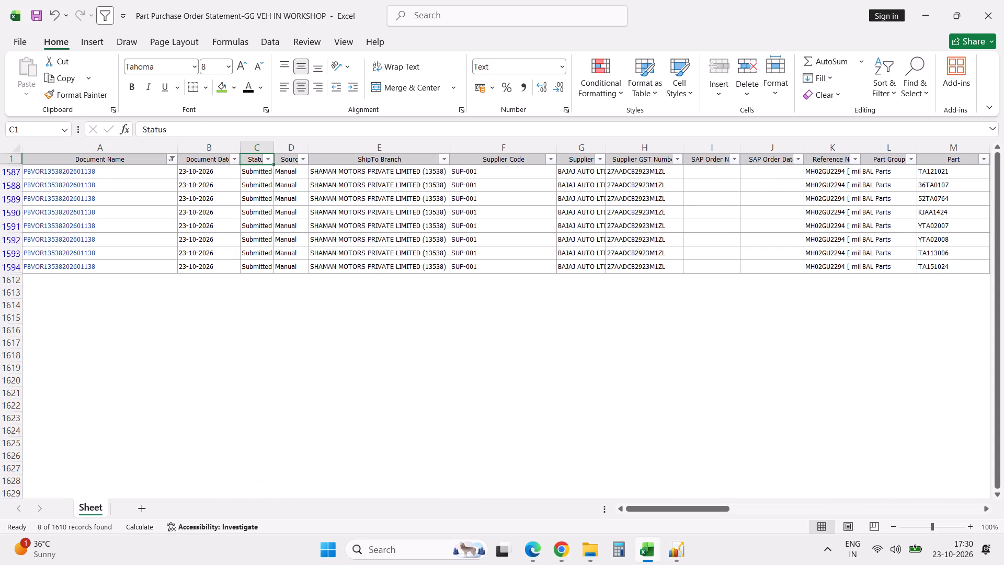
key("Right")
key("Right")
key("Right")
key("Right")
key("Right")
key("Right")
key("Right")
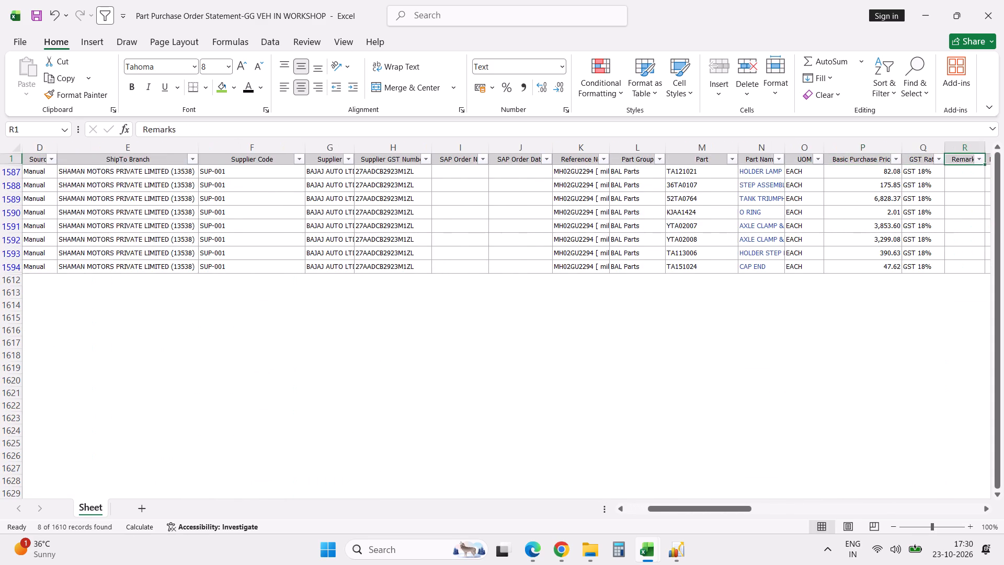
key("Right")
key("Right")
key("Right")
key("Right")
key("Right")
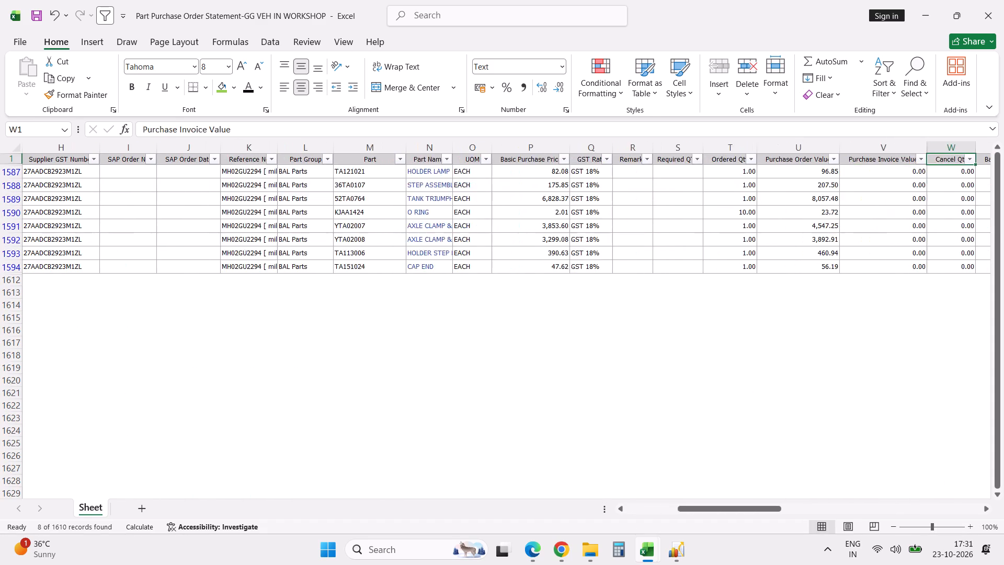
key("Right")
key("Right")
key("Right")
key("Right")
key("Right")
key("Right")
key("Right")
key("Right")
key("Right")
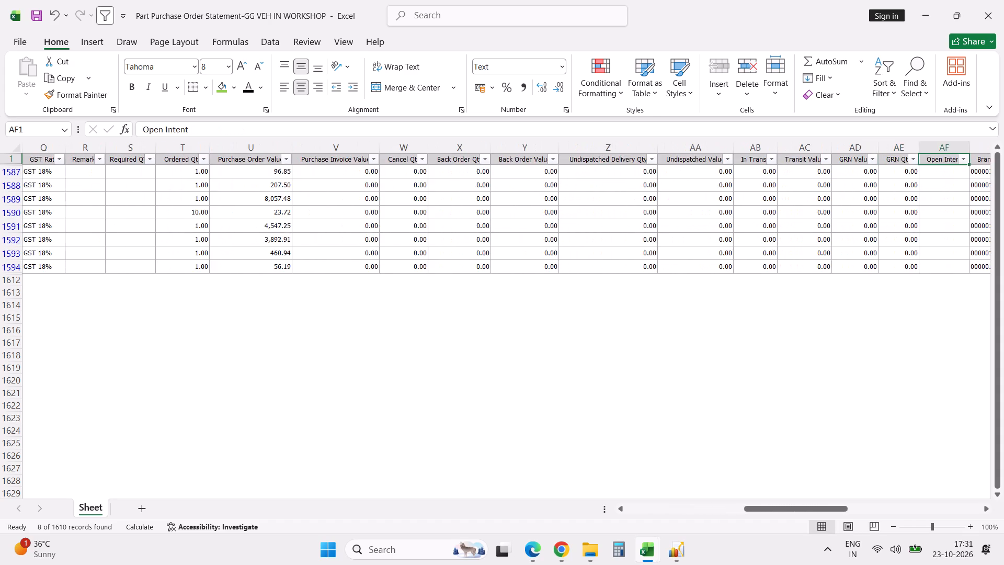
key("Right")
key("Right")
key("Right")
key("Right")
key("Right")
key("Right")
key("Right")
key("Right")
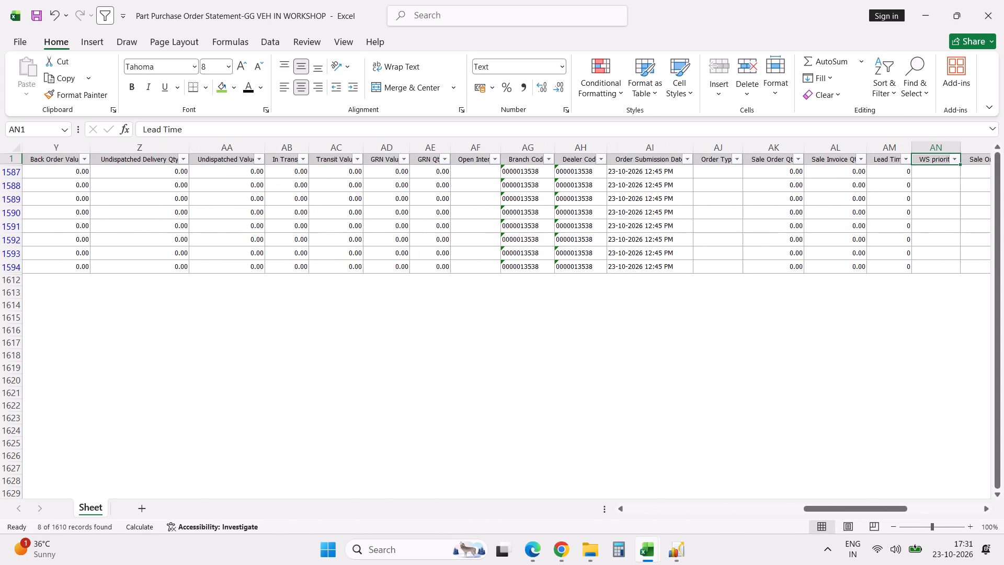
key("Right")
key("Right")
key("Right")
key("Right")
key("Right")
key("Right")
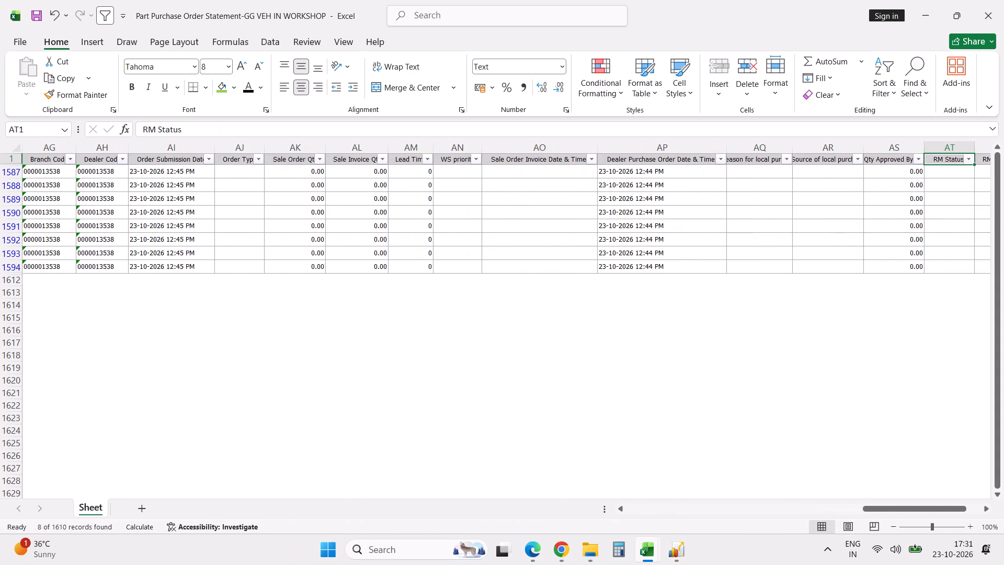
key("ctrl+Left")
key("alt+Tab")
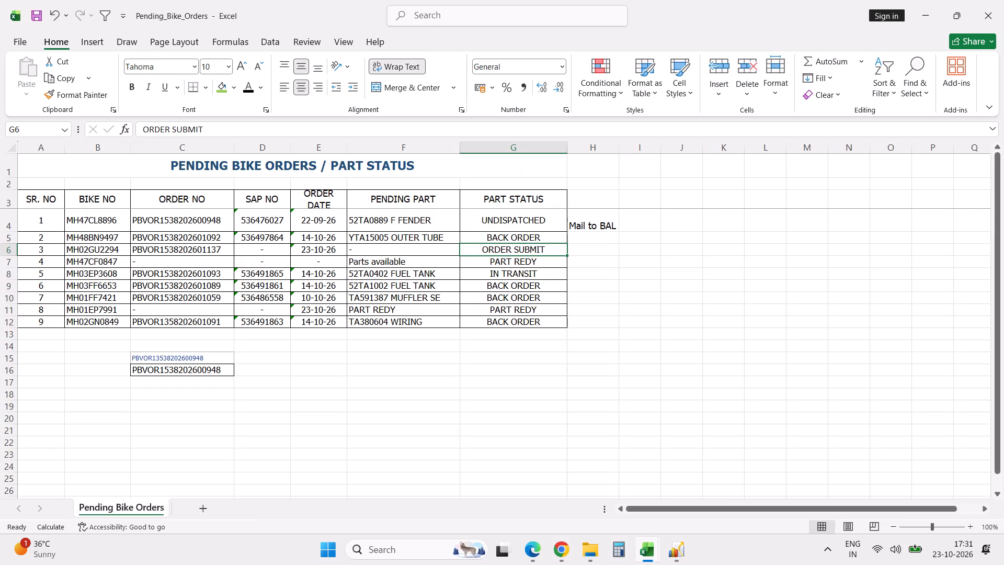
left_click(598, 255)
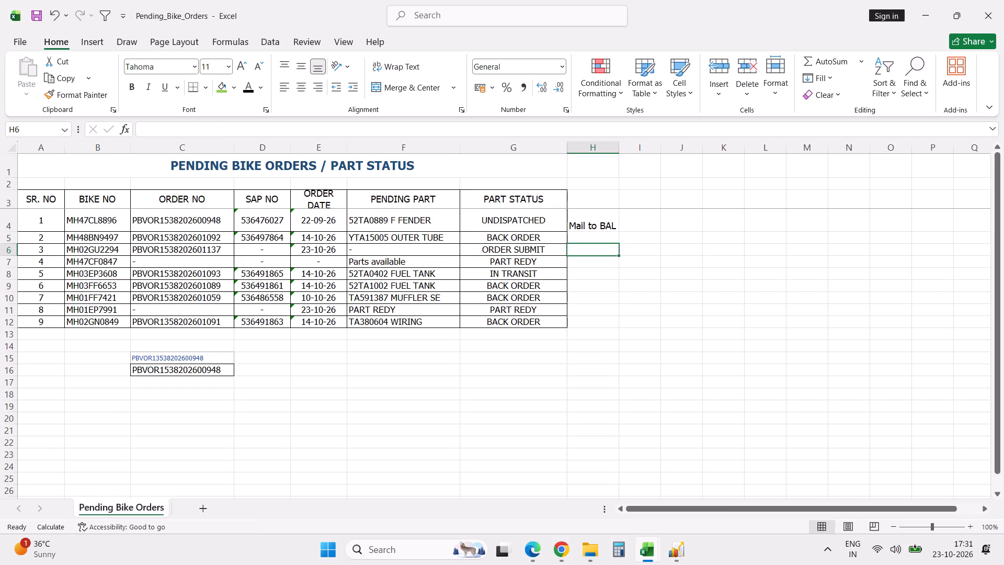
key("ctrl+r")
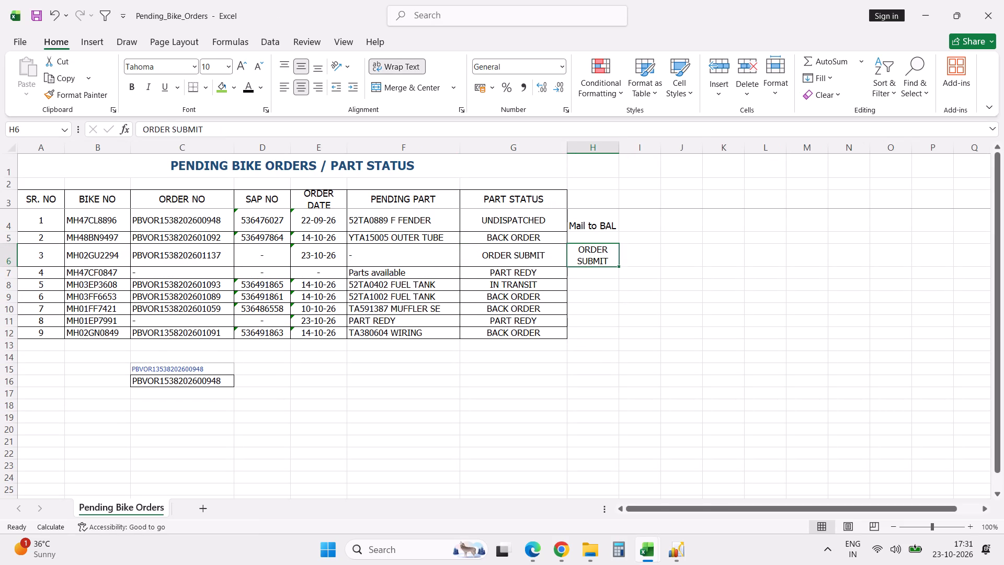
left_click_drag(617, 148, 644, 151)
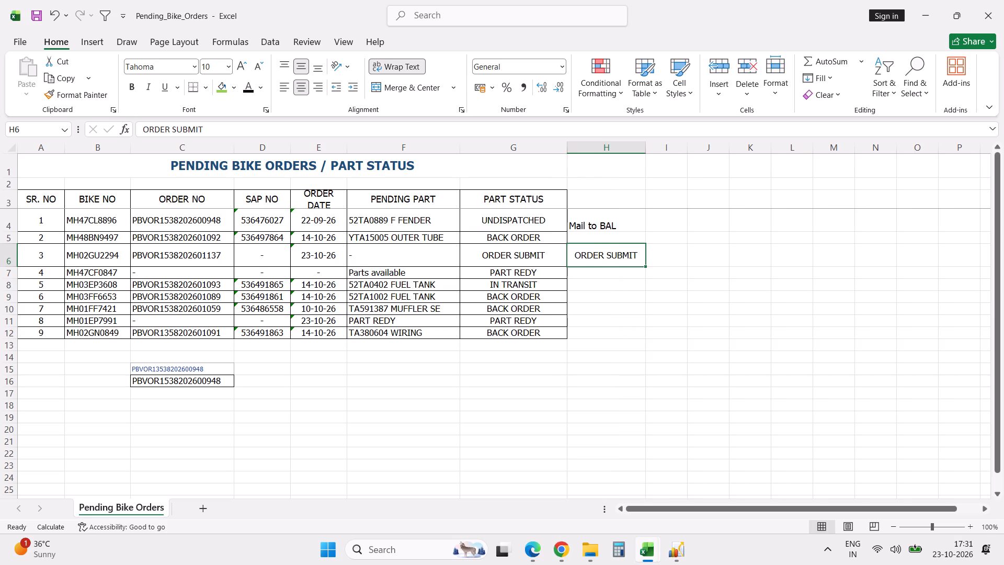
double_click(12, 268)
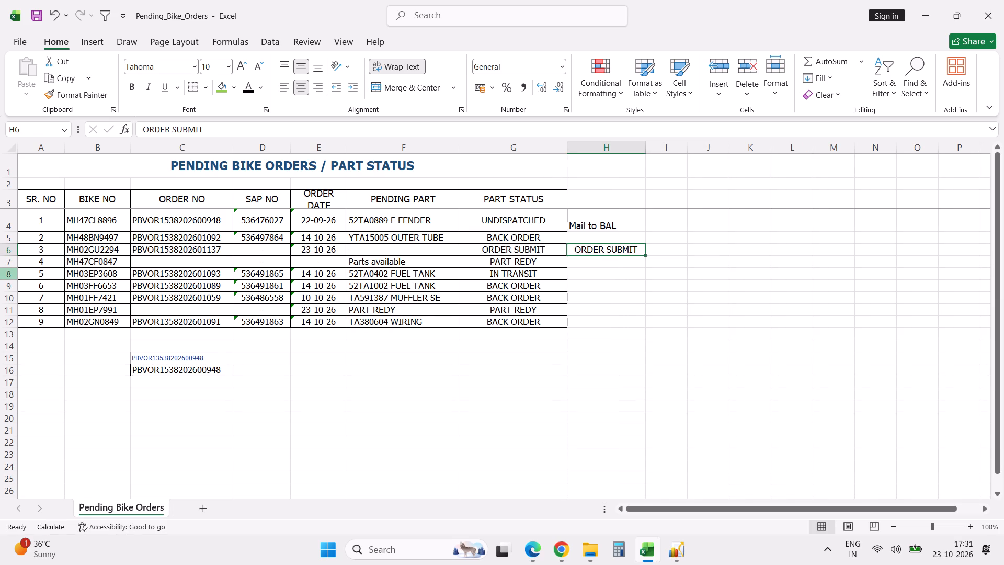
left_click(409, 261)
key("ctrl+c")
key("Right")
key("Right")
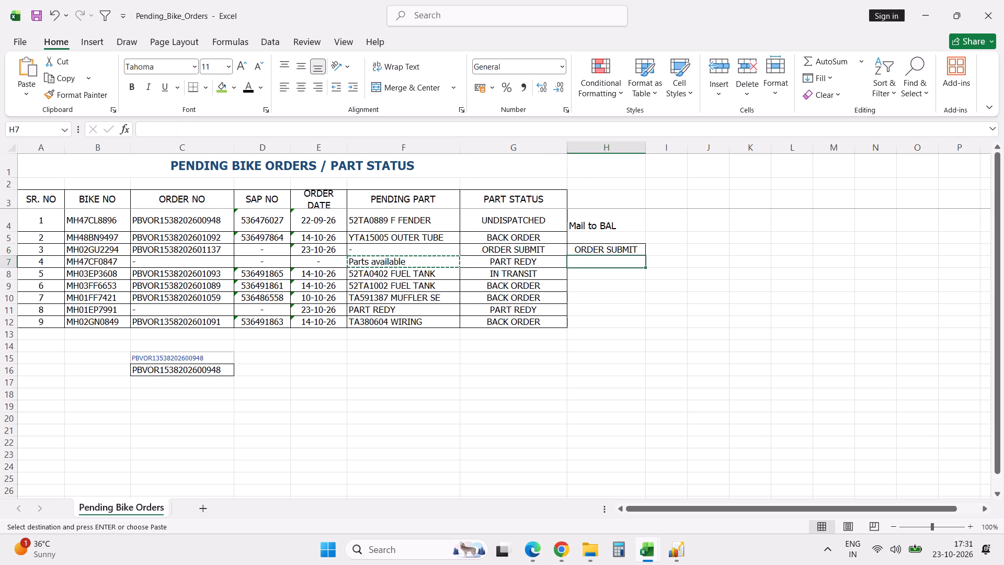
key("Left")
key("Return")
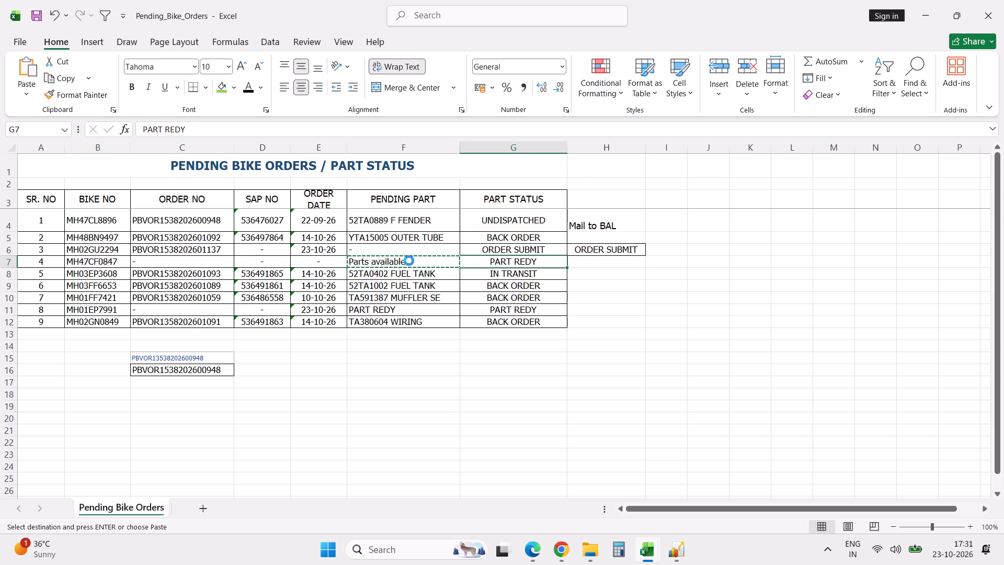
left_click(370, 266)
key("shift+Right")
key("ctrl+c")
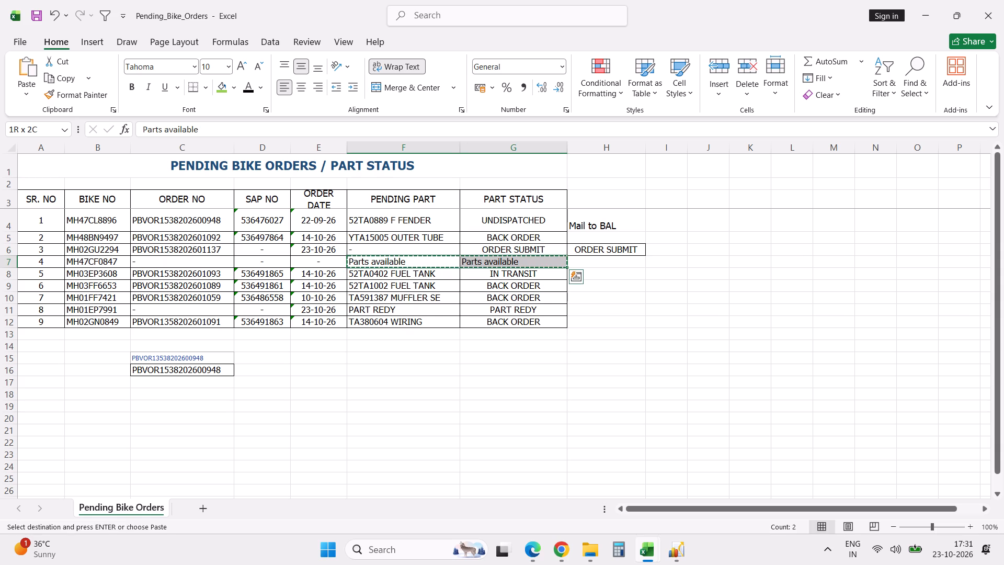
key("Down")
key("Down")
key("Down")
key("Down")
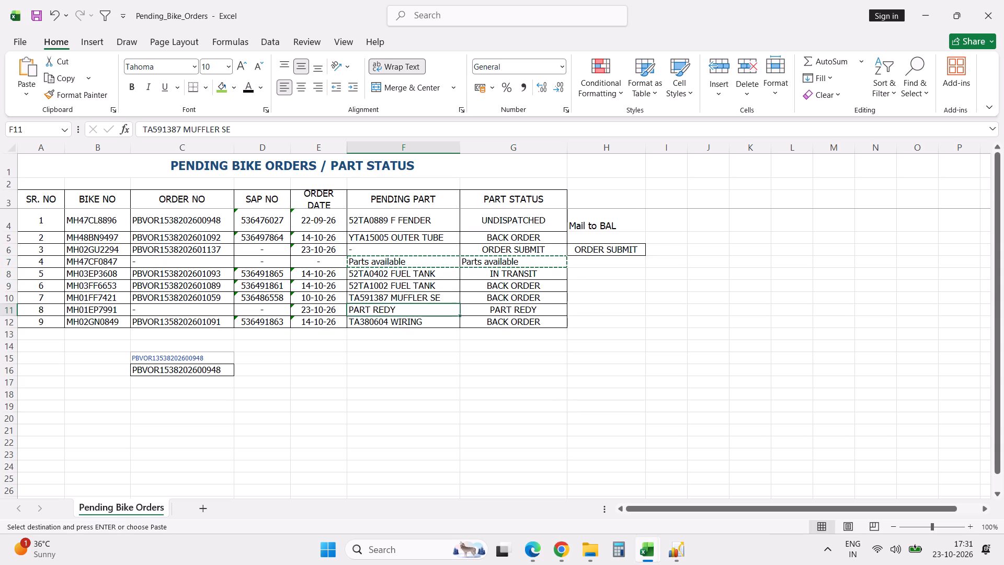
key("Return")
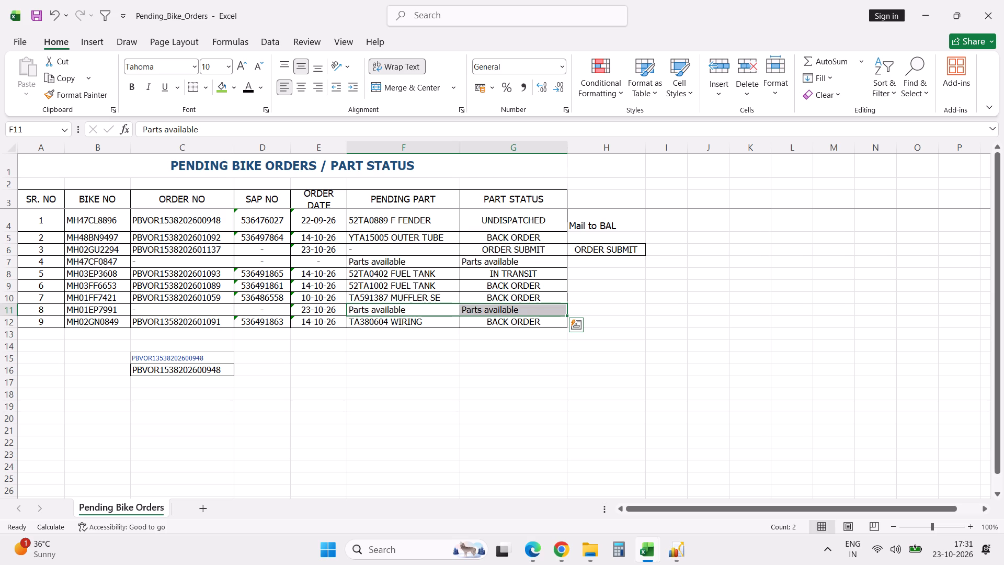
Return to the purchase order statement and filter its Document Name column for 601093.
key("alt+Tab")
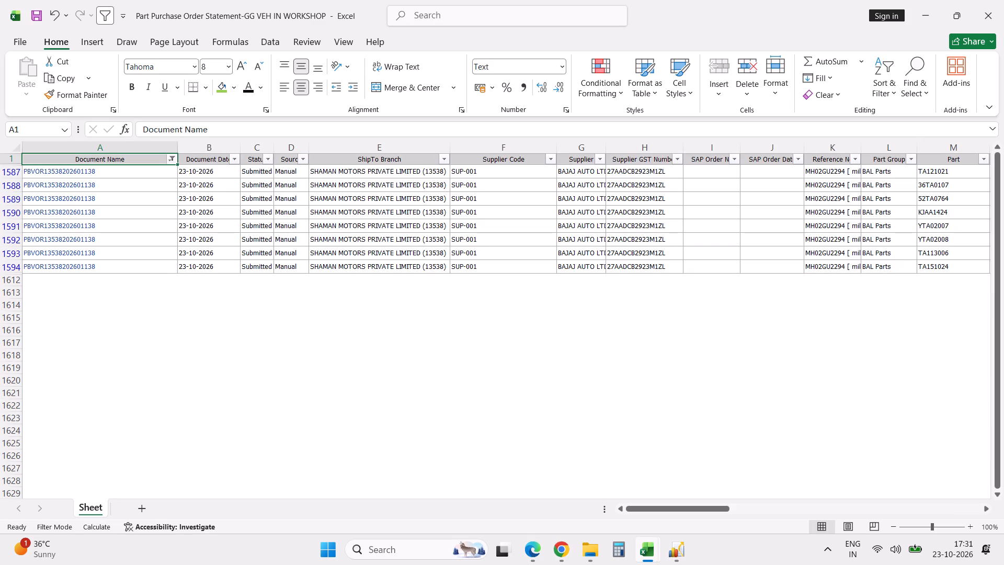
left_click(173, 164)
left_click(152, 311)
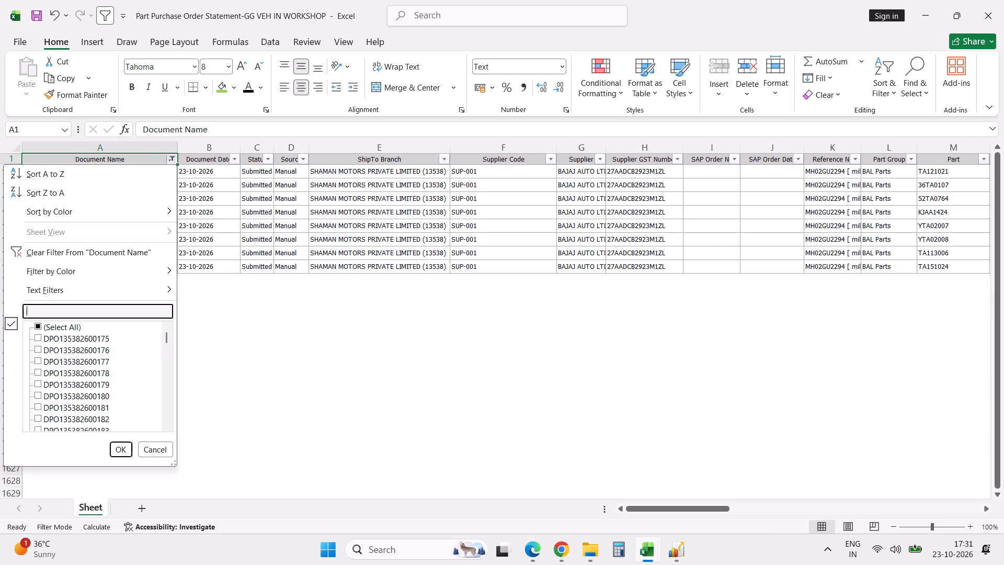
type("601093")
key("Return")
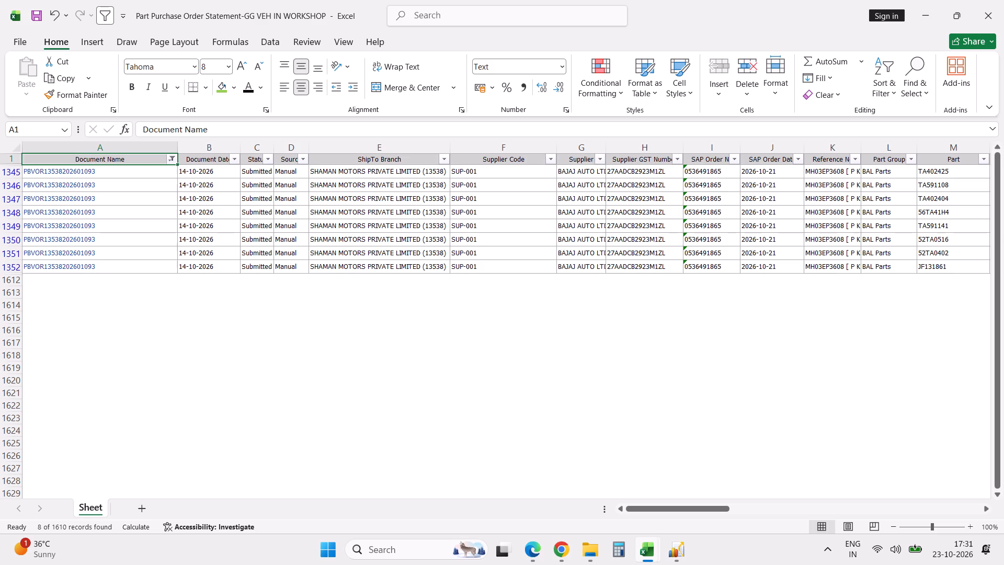
Examine order 601093's GRN, in-transit, undispatched, back order and cancel quantities for each part.
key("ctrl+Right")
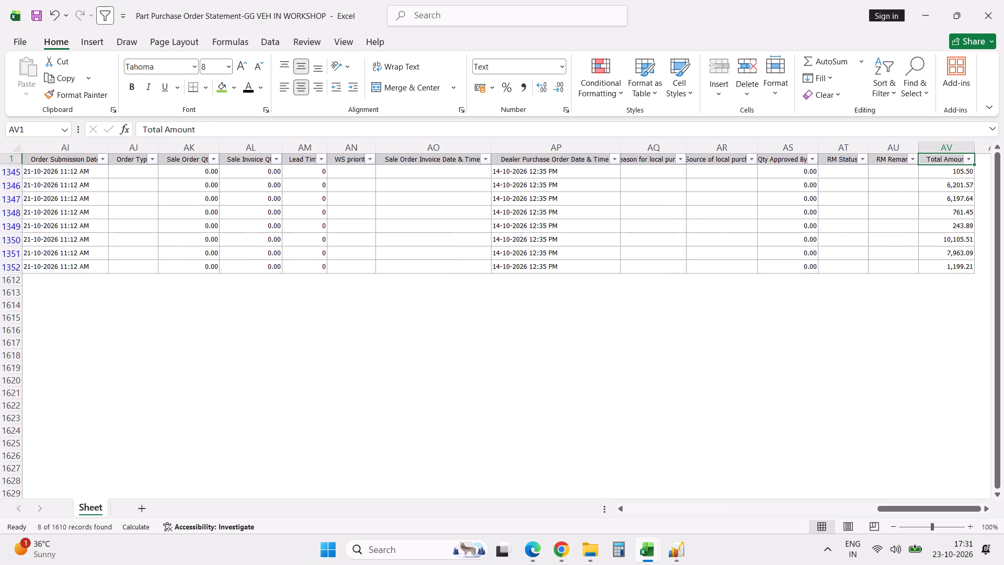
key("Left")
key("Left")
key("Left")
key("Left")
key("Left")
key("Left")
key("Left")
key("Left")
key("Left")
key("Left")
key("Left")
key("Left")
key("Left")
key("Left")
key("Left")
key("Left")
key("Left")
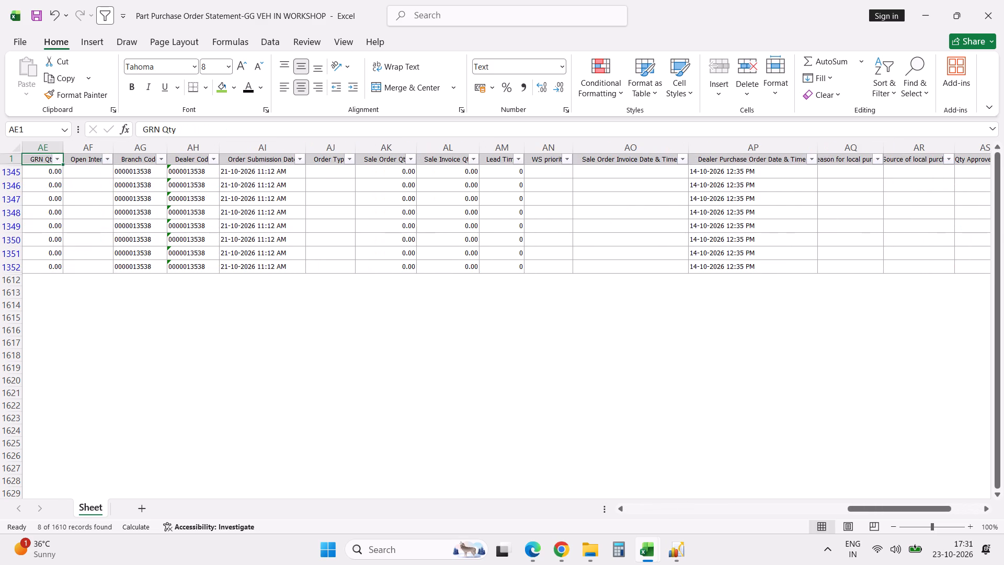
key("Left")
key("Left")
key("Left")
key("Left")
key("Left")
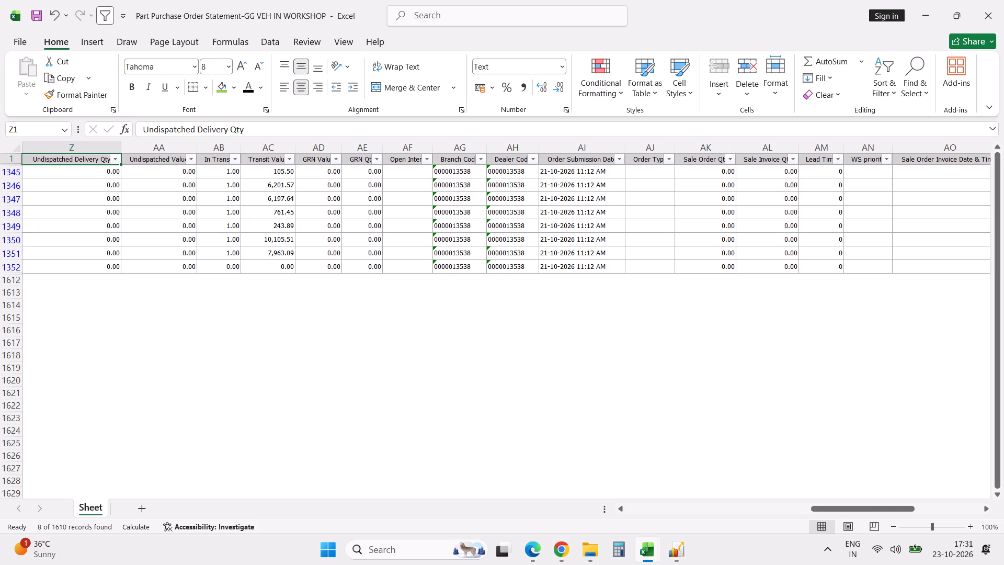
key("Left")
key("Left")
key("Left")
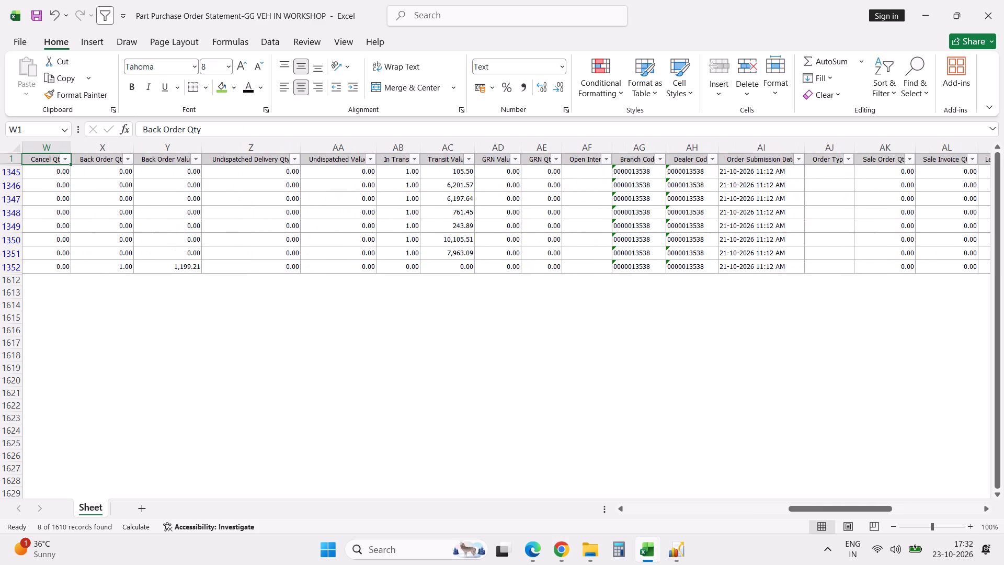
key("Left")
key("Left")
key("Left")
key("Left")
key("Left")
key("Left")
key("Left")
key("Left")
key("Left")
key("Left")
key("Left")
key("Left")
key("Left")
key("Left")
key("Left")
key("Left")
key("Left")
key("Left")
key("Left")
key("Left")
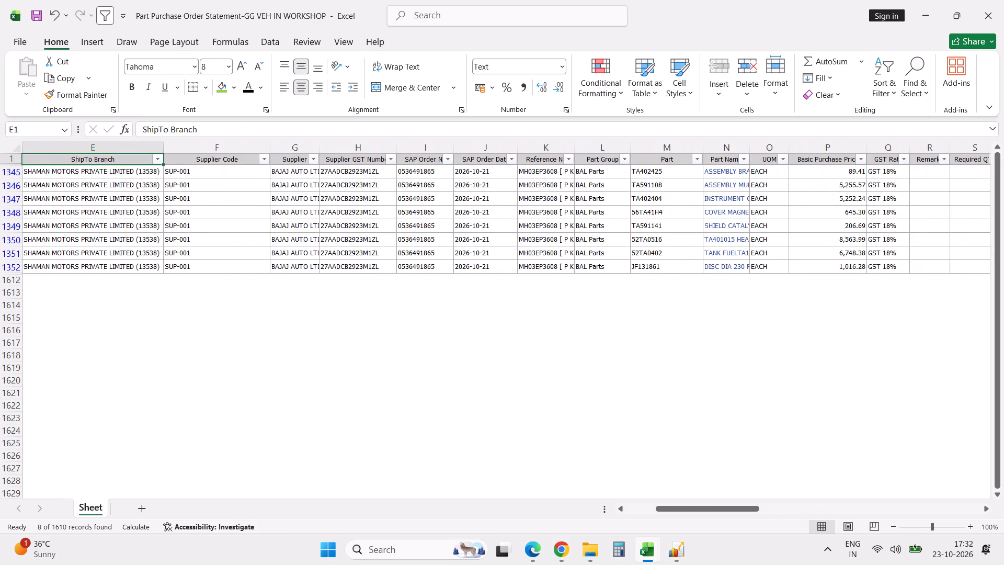
Fill the Document Name cell of order 601093's part JF131861 row with light green.
left_click(147, 265)
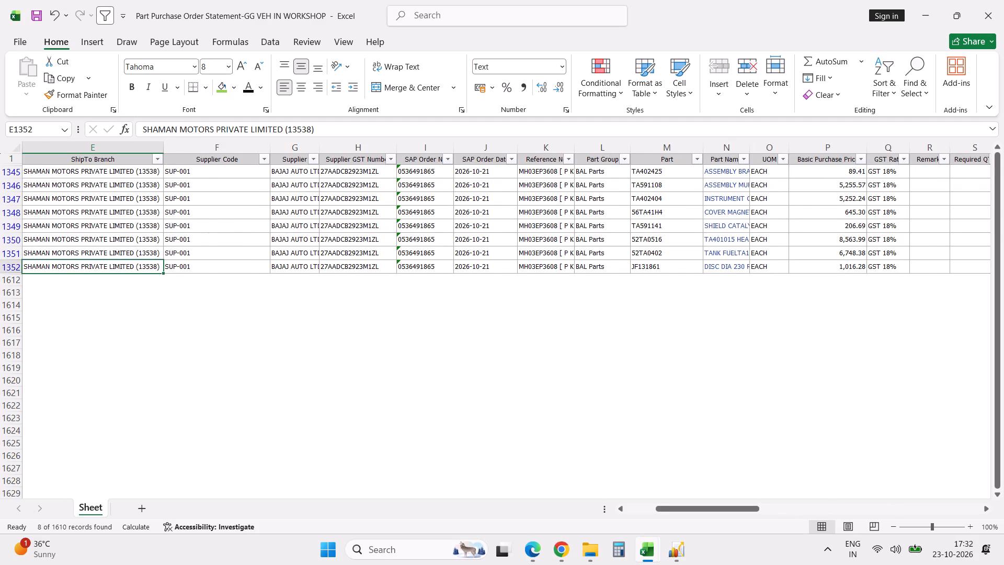
key("ctrl+Left")
key("Left")
key("Left")
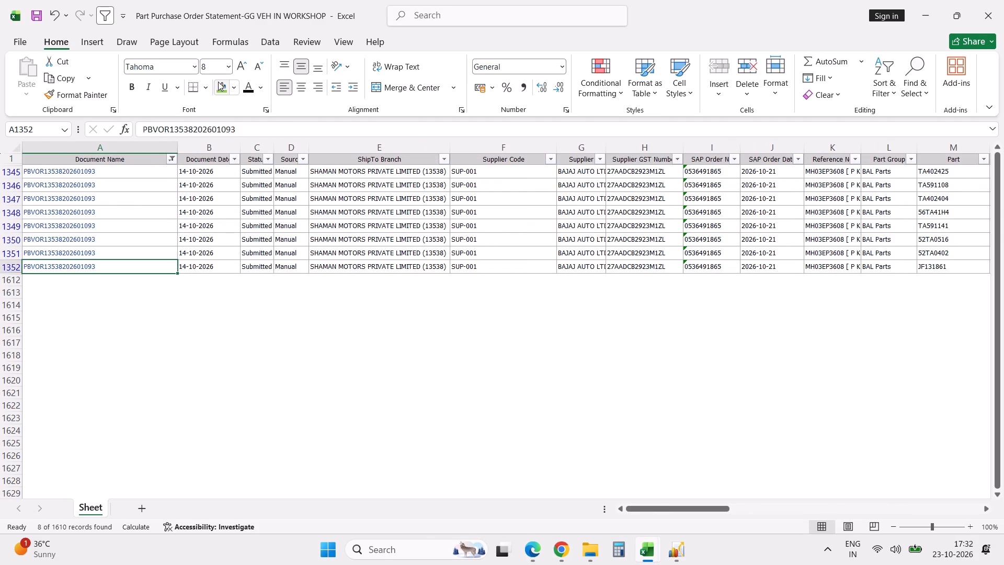
left_click(220, 91)
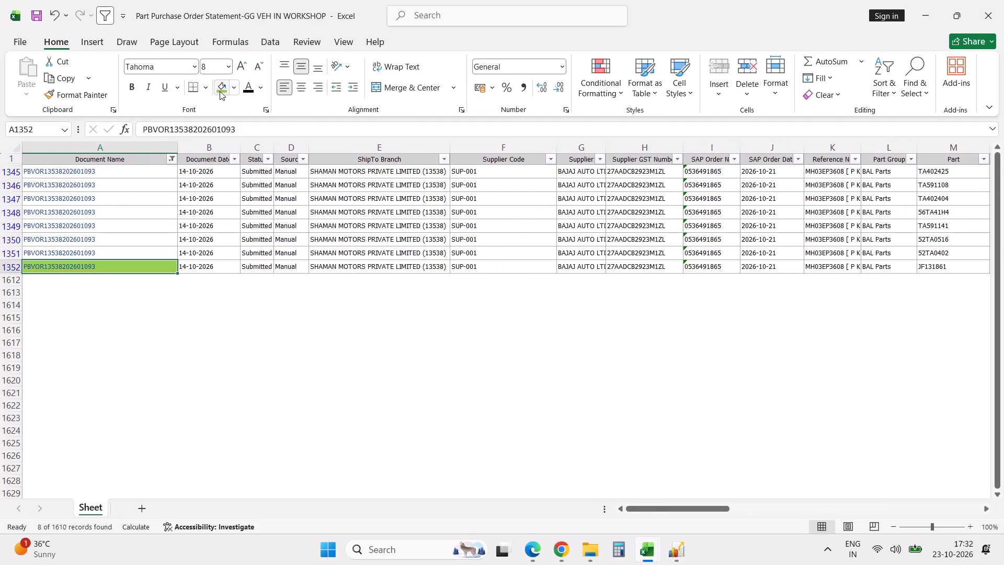
Fill the remaining seven Document Name cells of order 601093, from part TA402425 to 52TA0402, with light green.
left_click(150, 171)
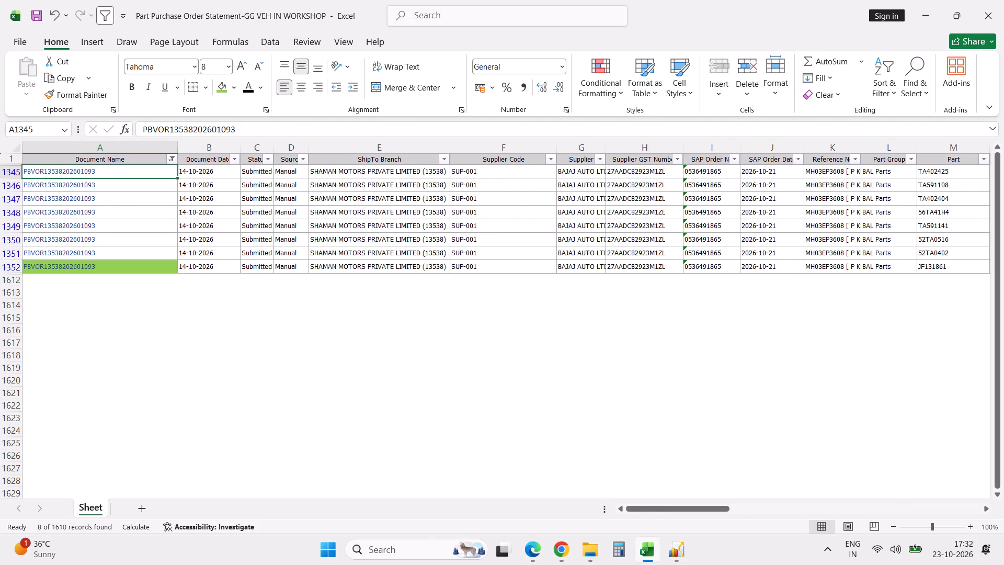
key("shift+Down")
key("shift+Down")
key("shift+Down")
key("shift+Down")
key("shift+Down")
key("shift+Down")
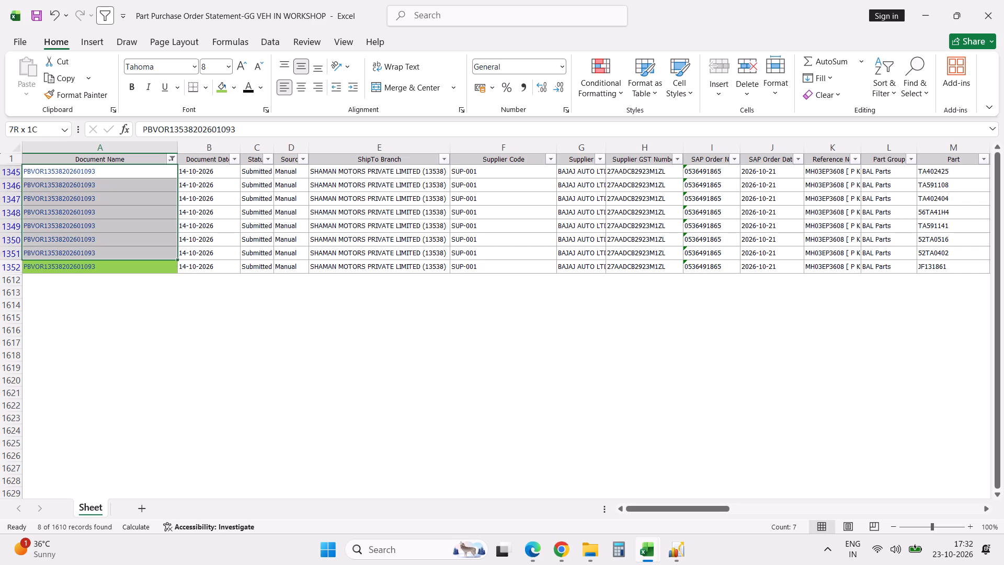
key("F4")
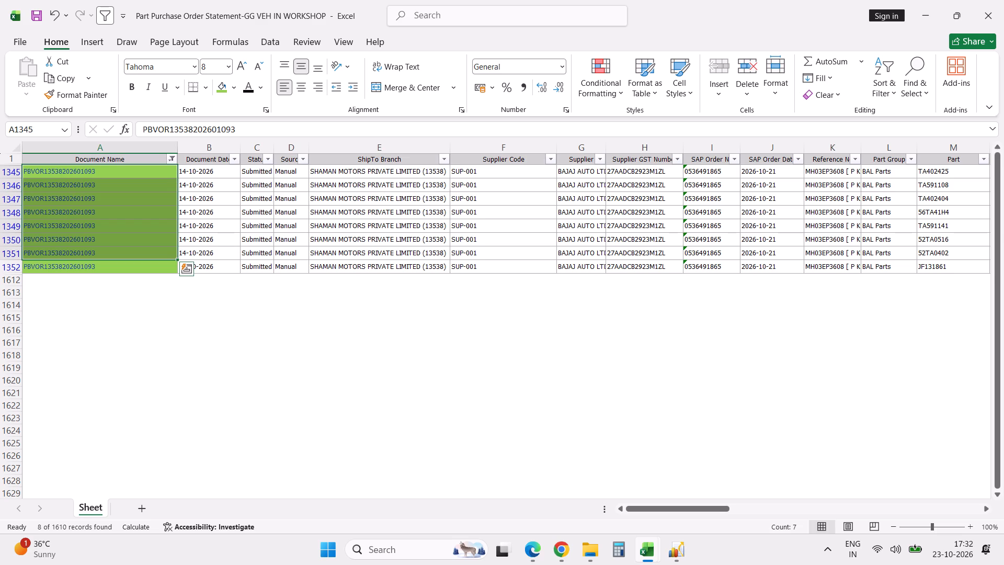
left_click(150, 171)
key("alt+Tab")
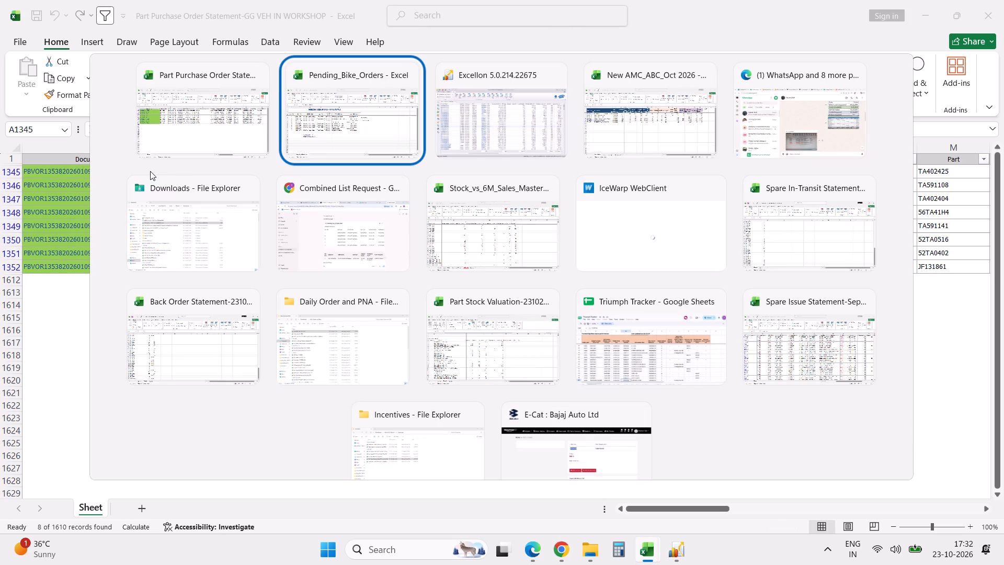
left_click(372, 134)
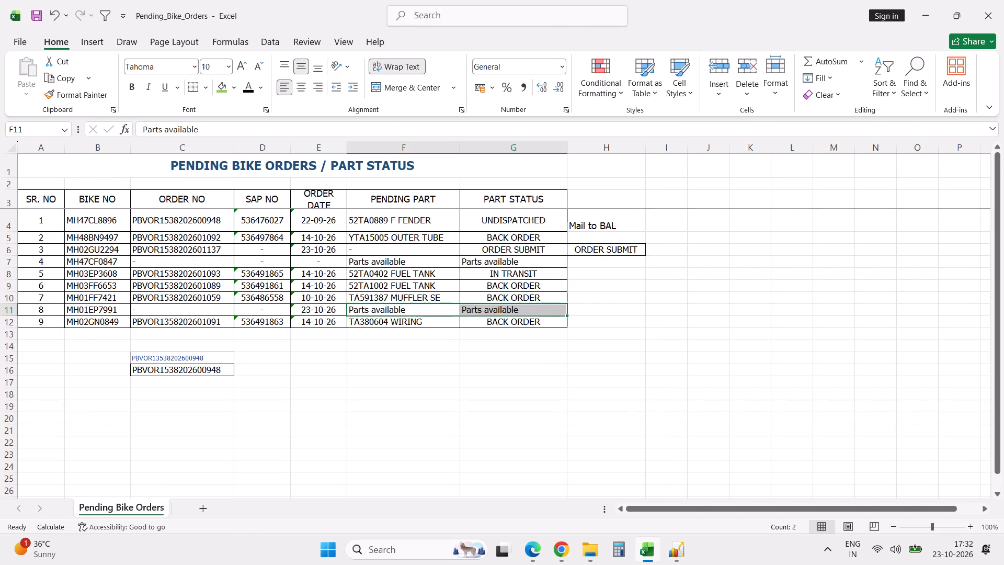
key("alt+Tab")
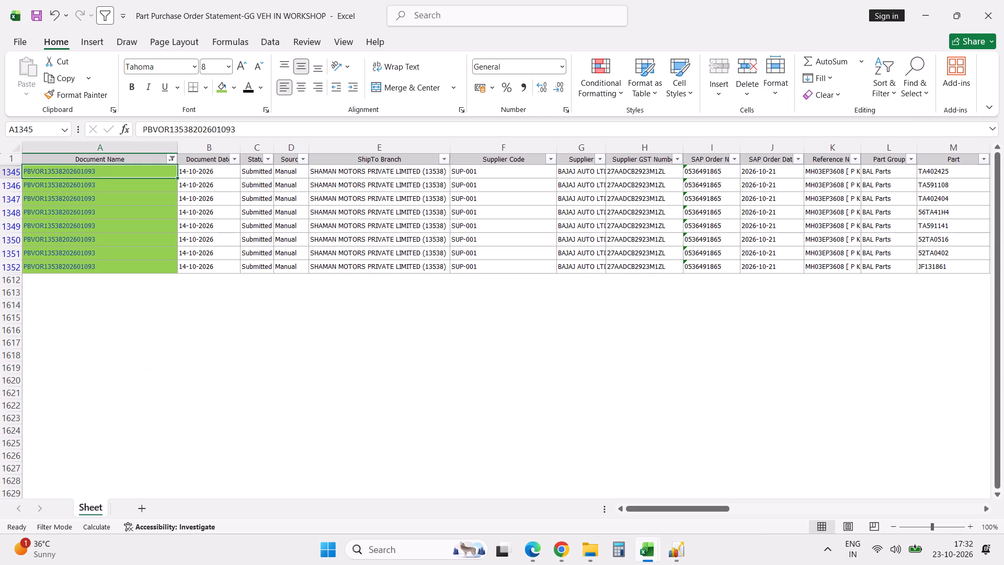
left_click(157, 267)
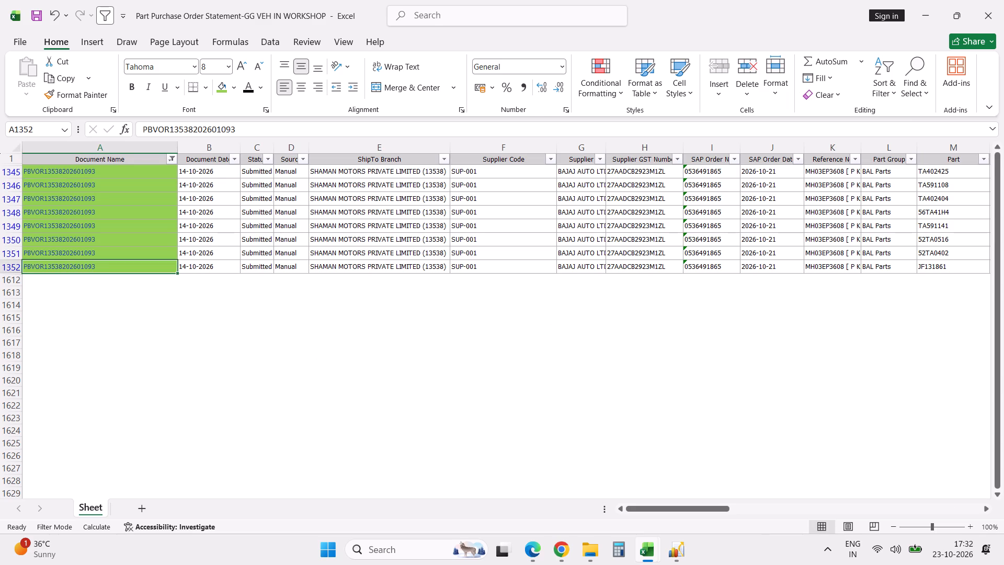
key("Right")
key("Right")
key("Right")
key("Right")
key("Right")
key("Right")
key("Right")
key("Right")
key("Right")
key("Right")
key("Right")
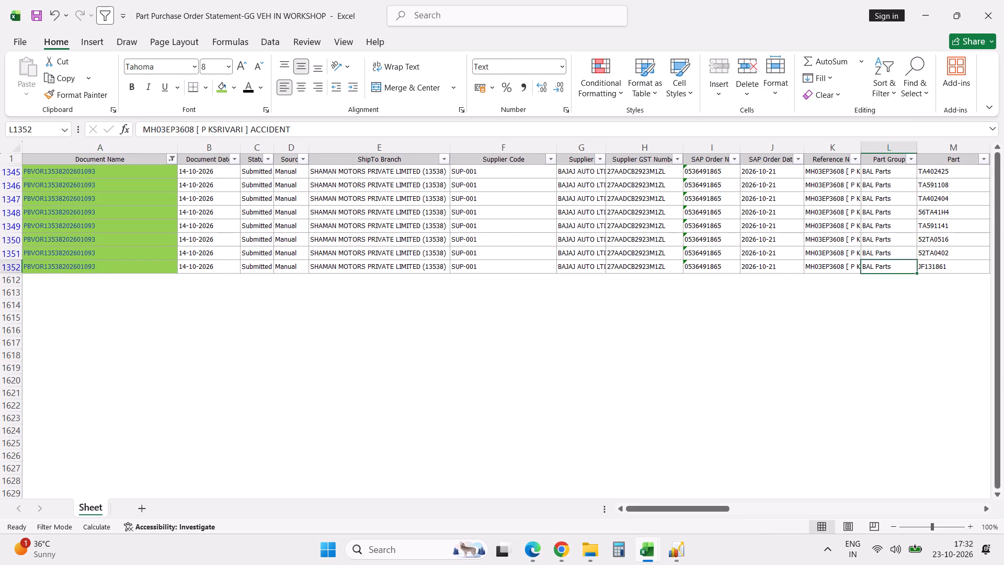
key("Right")
key("Right")
key("Right")
key("Right")
key("Right")
key("Right")
key("Right")
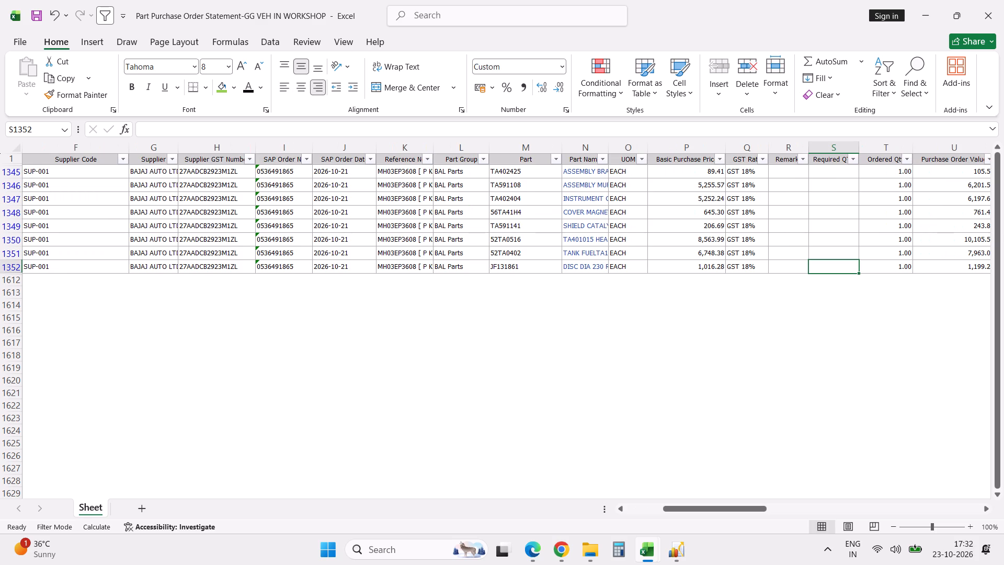
key("Left")
key("Left")
key("Left")
key("Left")
key("Left")
key("Left")
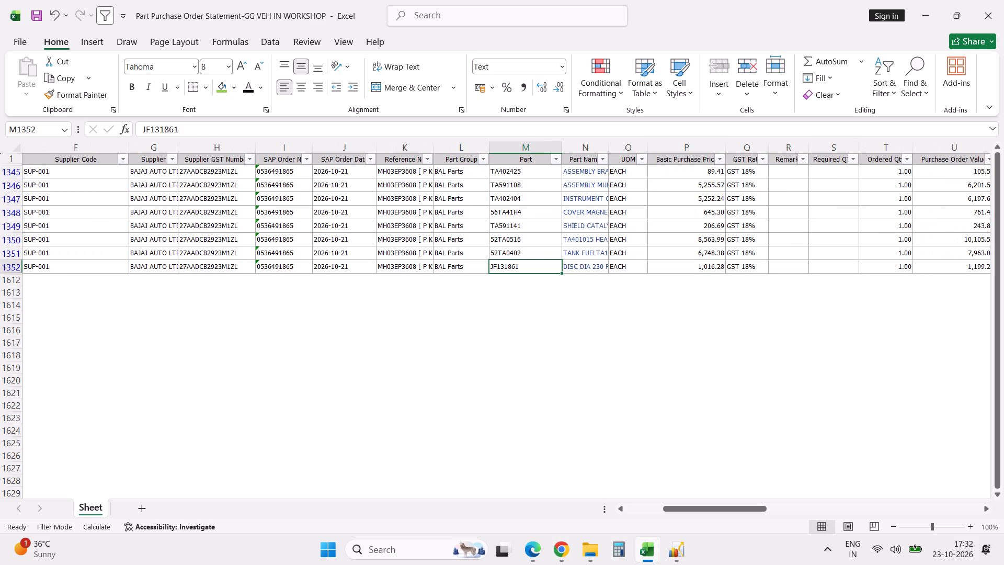
key("alt+Tab")
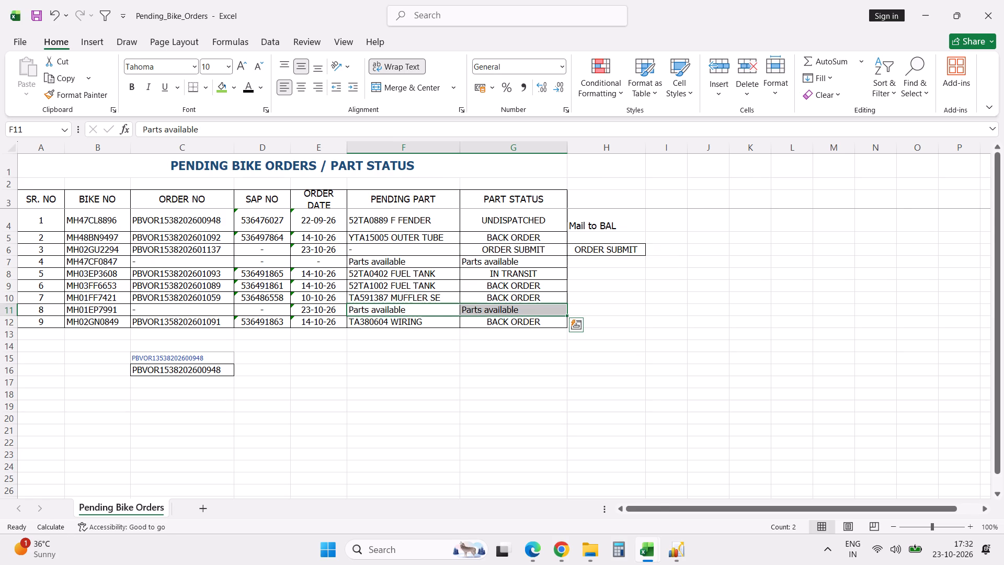
key("alt+Tab")
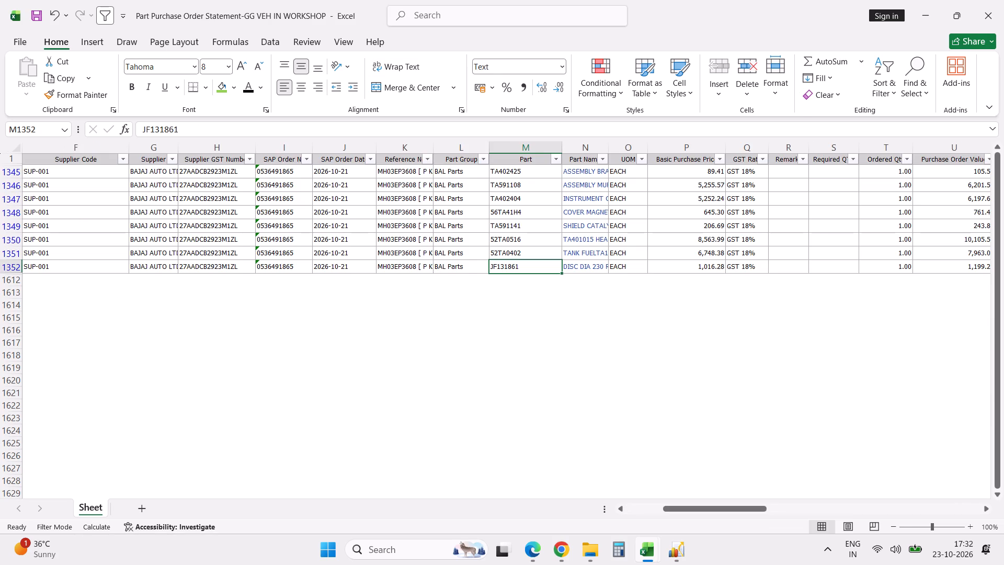
Filter the purchase order statement's Document Name column for 601089.
left_click(84, 163)
key("ctrl+Left")
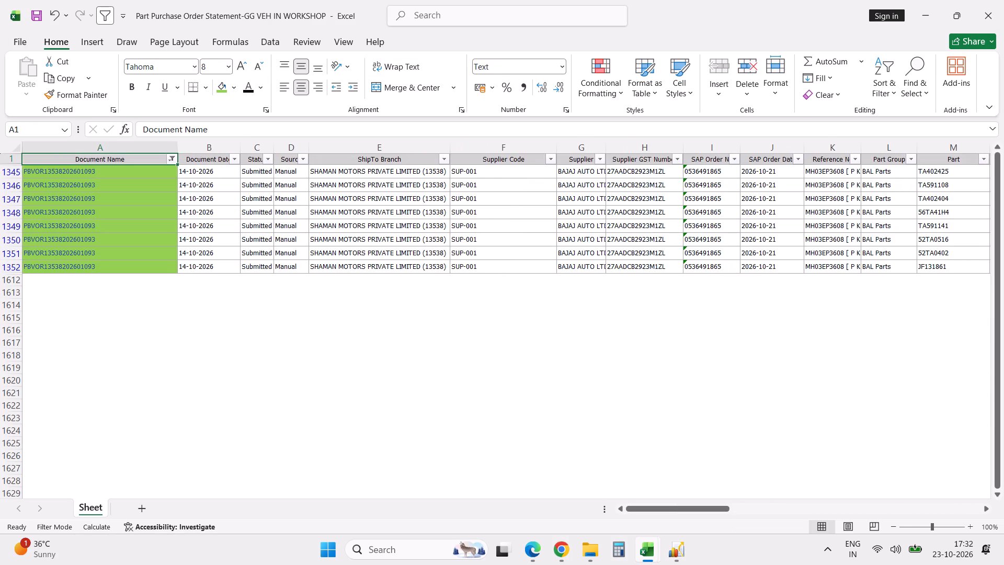
left_click(171, 162)
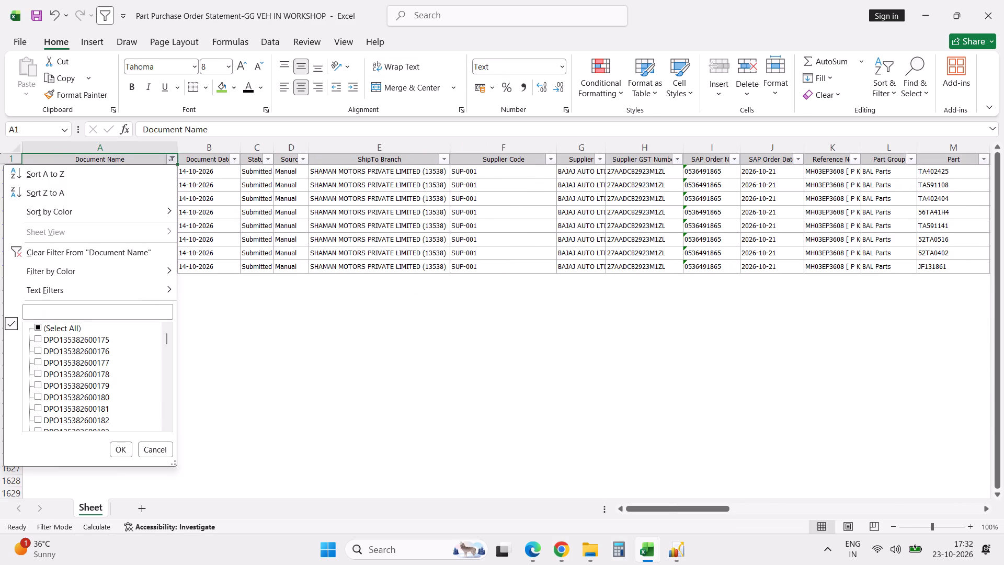
left_click(140, 311)
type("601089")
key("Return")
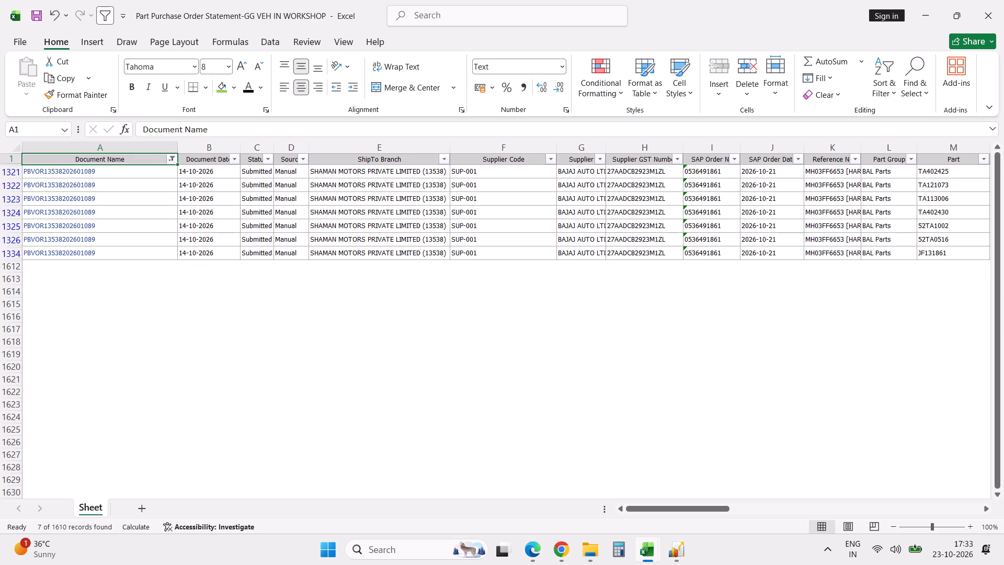
Examine order 601089's in-transit, GRN, undispatched, back order and cancel quantities for each part.
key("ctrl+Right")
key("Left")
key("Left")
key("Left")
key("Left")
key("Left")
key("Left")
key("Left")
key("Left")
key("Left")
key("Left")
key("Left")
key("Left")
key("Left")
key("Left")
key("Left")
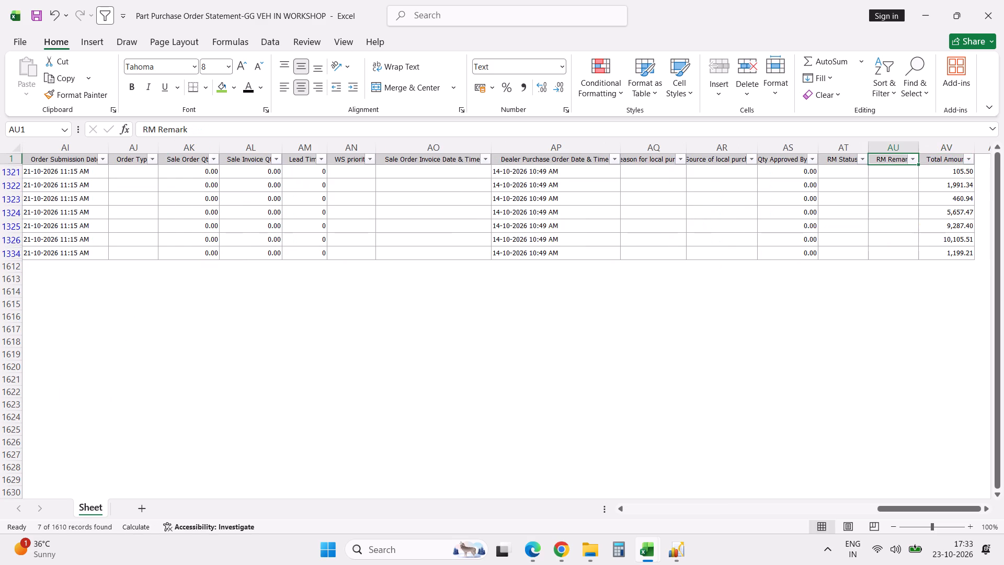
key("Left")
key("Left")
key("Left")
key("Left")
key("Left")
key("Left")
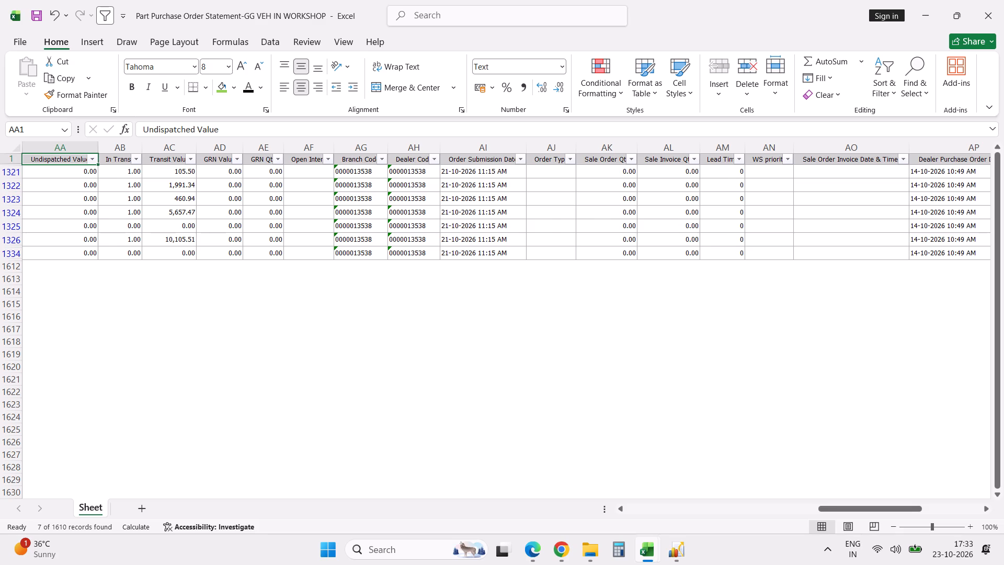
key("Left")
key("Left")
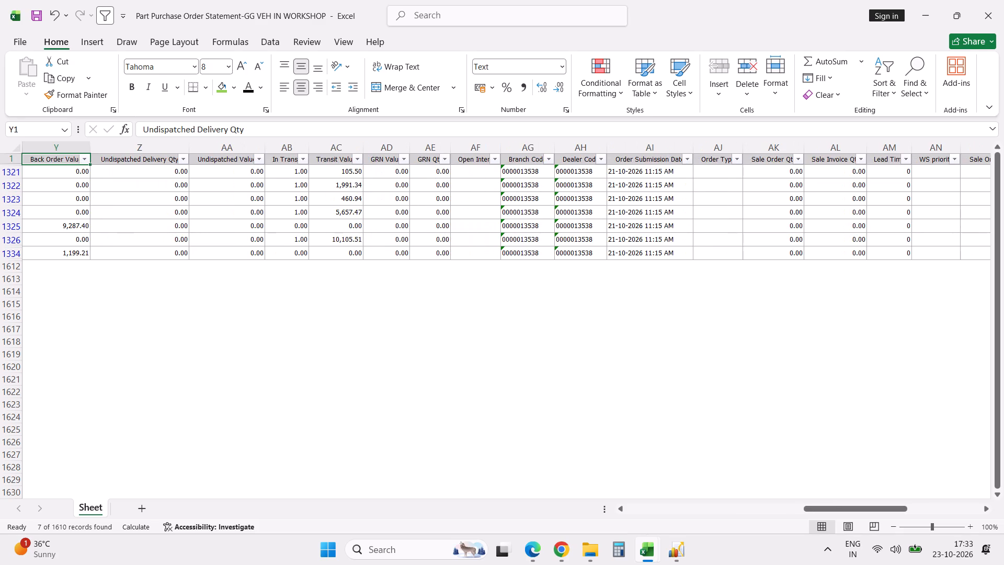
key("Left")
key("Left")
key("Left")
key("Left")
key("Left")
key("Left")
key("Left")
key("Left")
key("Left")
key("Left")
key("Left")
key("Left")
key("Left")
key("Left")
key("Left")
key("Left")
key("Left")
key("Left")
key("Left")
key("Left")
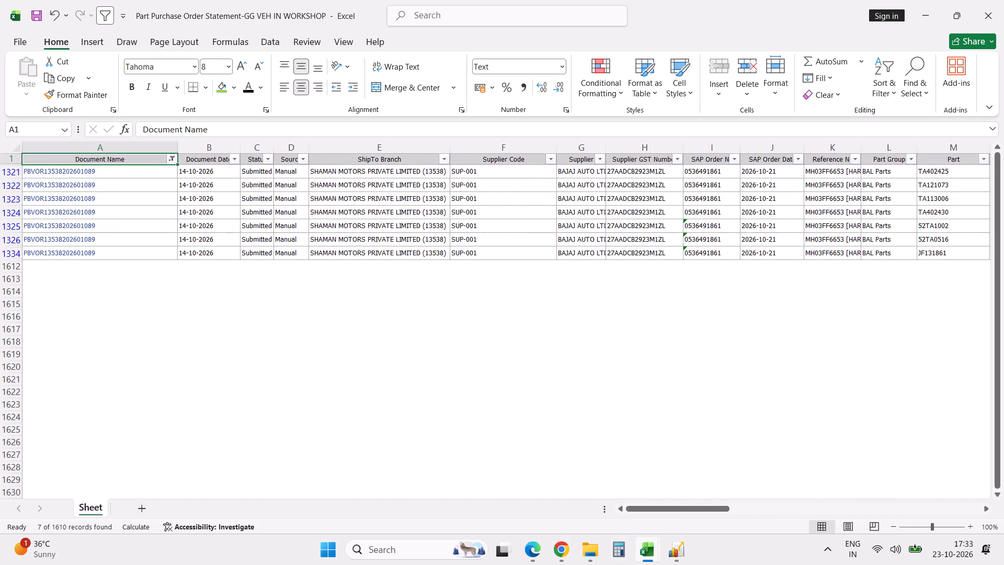
Fill all the Document Name cells of order 601089 with light green.
left_click(128, 255)
left_click(221, 94)
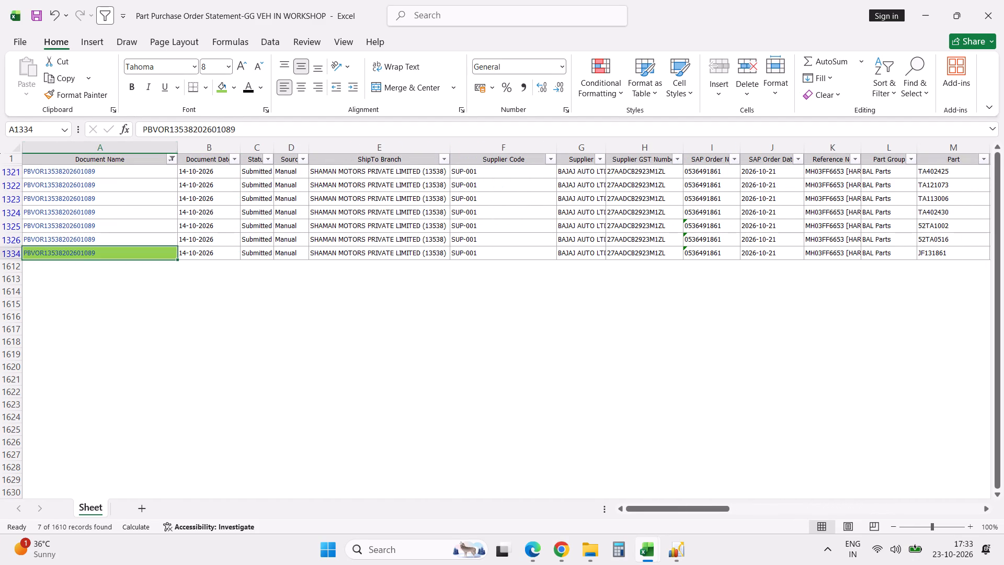
left_click(137, 172)
left_click(131, 248, "shift")
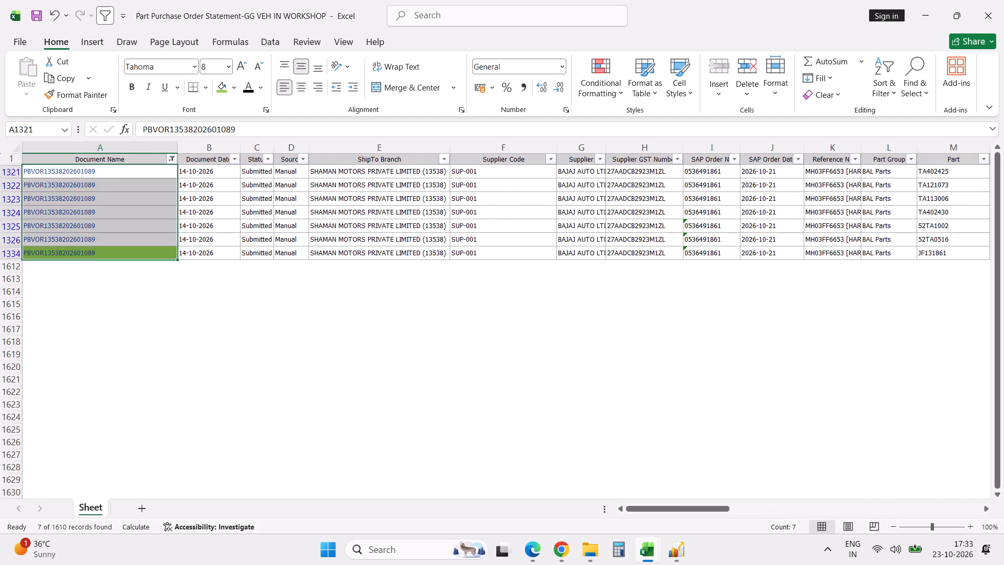
key("F4")
key("Tab")
key("alt+Tab")
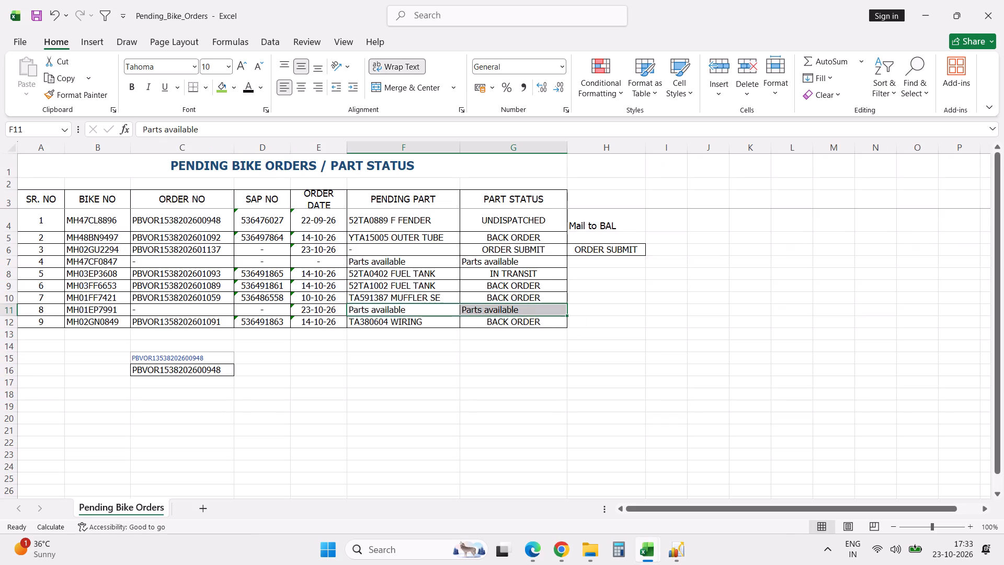
key("alt+Tab")
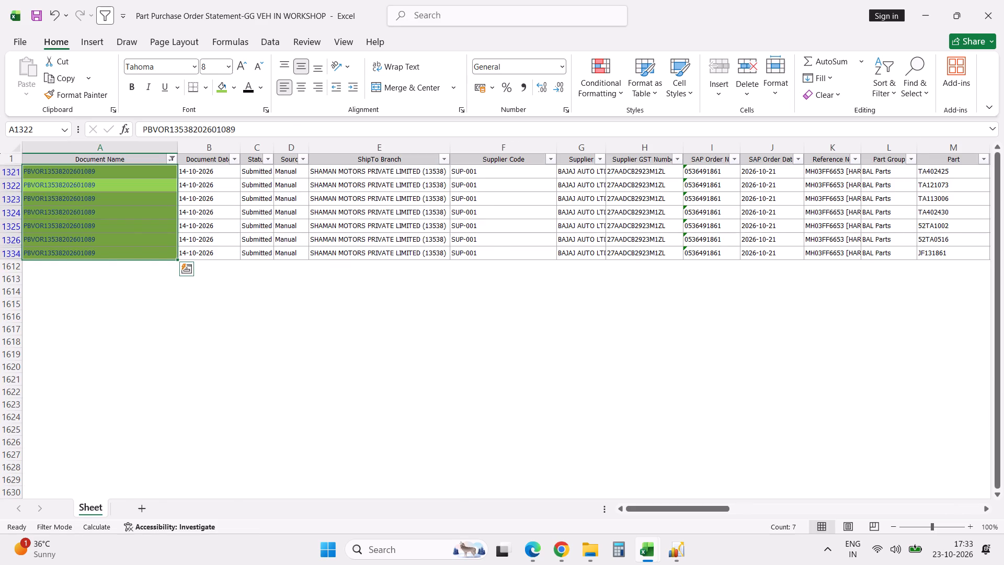
key("alt+Tab")
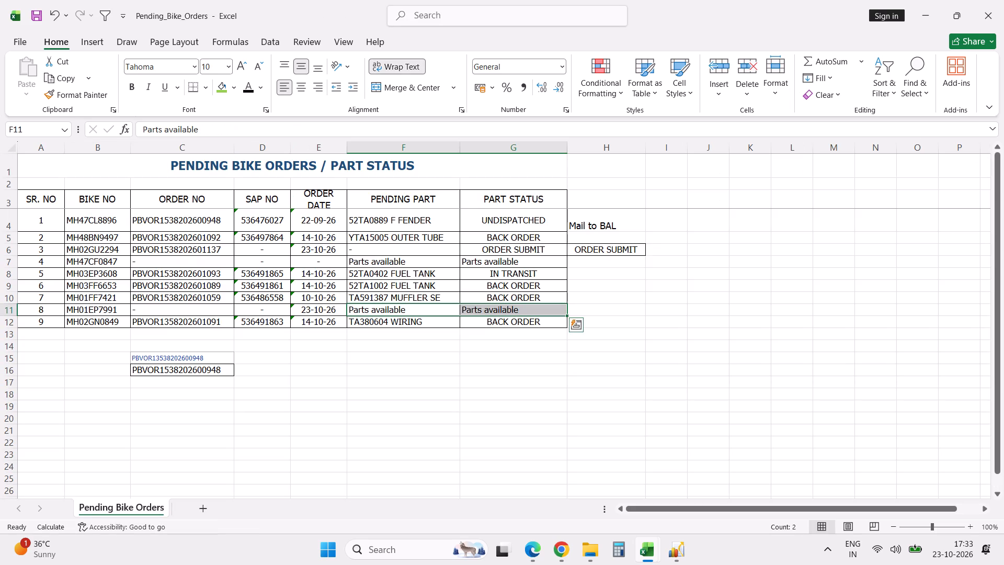
key("alt+Tab")
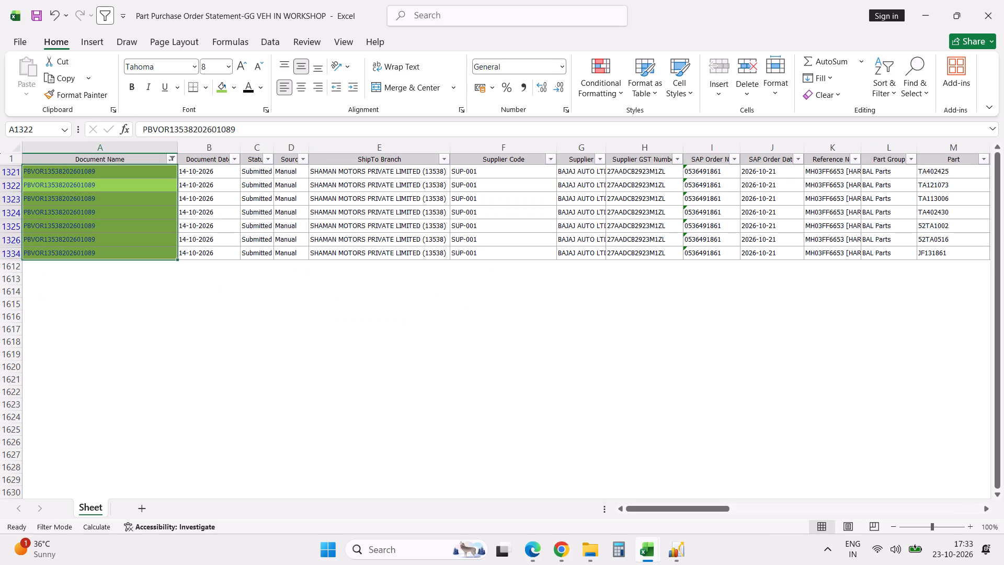
left_click(172, 162)
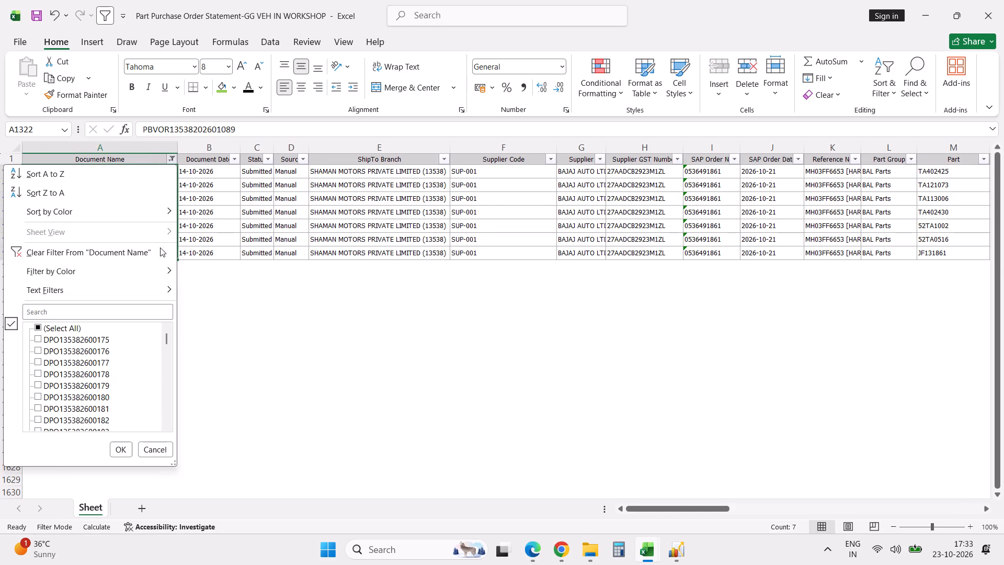
left_click(144, 312)
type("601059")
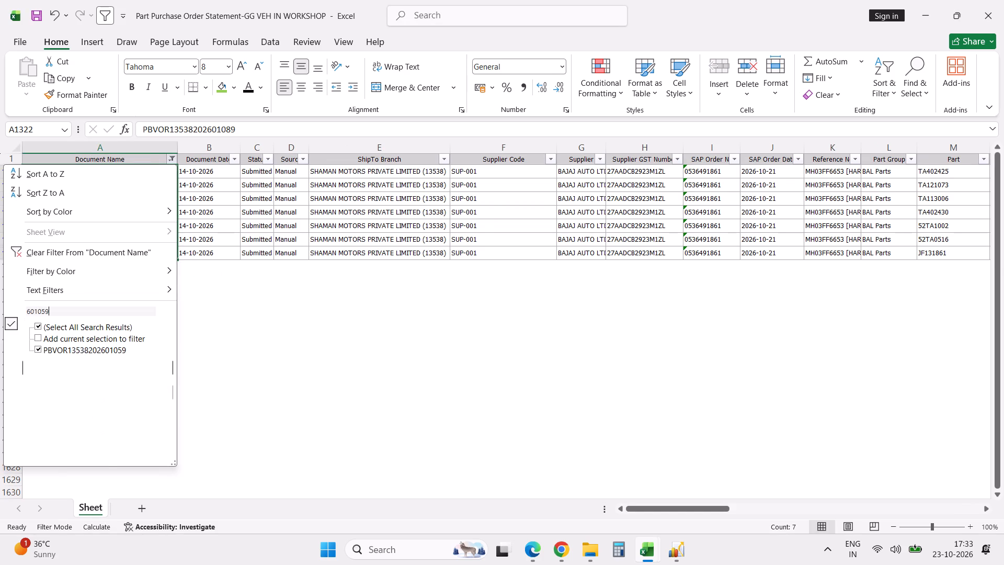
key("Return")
Compare order 601059 with its pending list entry and examine each part's back order, undispatched, in-transit and GRN quantities.
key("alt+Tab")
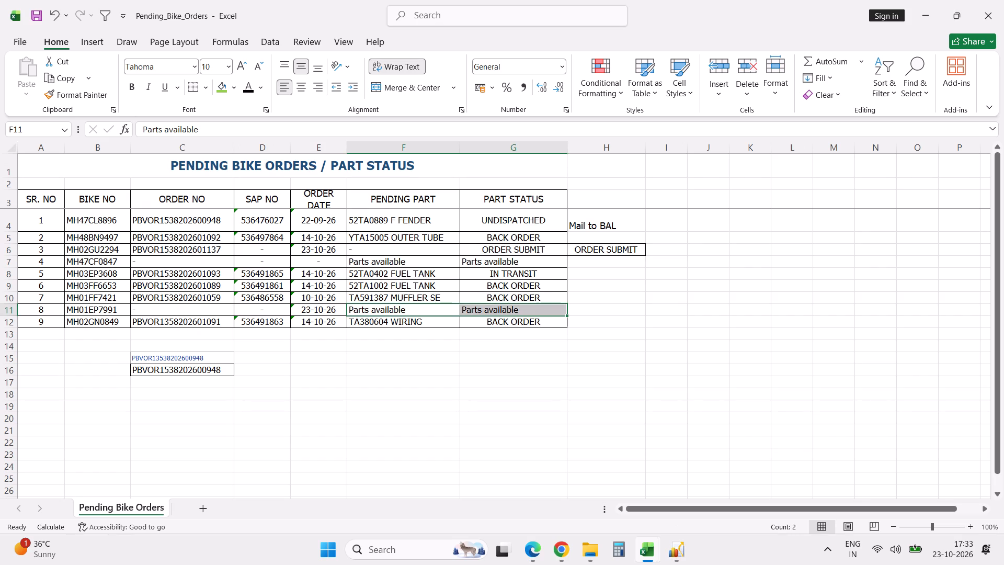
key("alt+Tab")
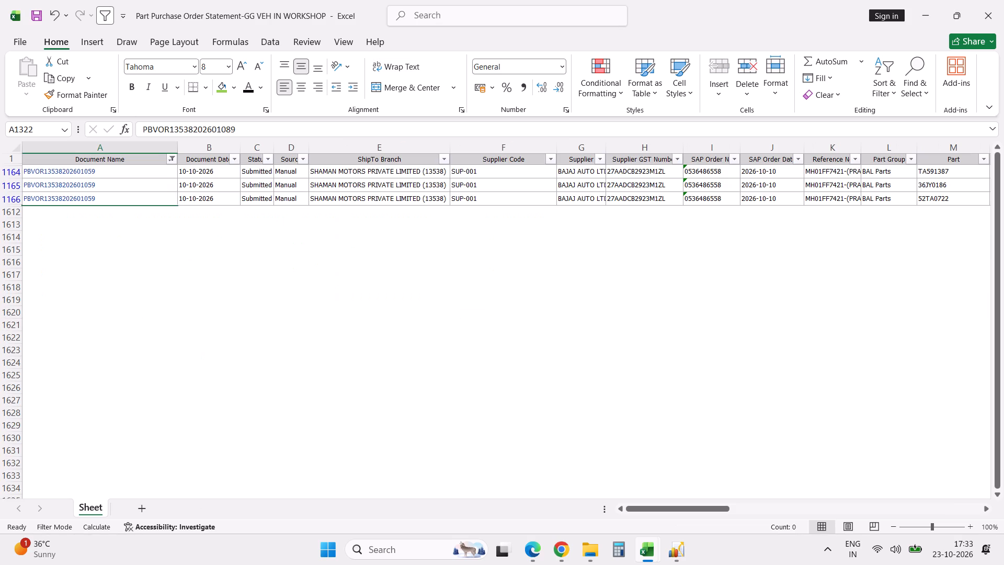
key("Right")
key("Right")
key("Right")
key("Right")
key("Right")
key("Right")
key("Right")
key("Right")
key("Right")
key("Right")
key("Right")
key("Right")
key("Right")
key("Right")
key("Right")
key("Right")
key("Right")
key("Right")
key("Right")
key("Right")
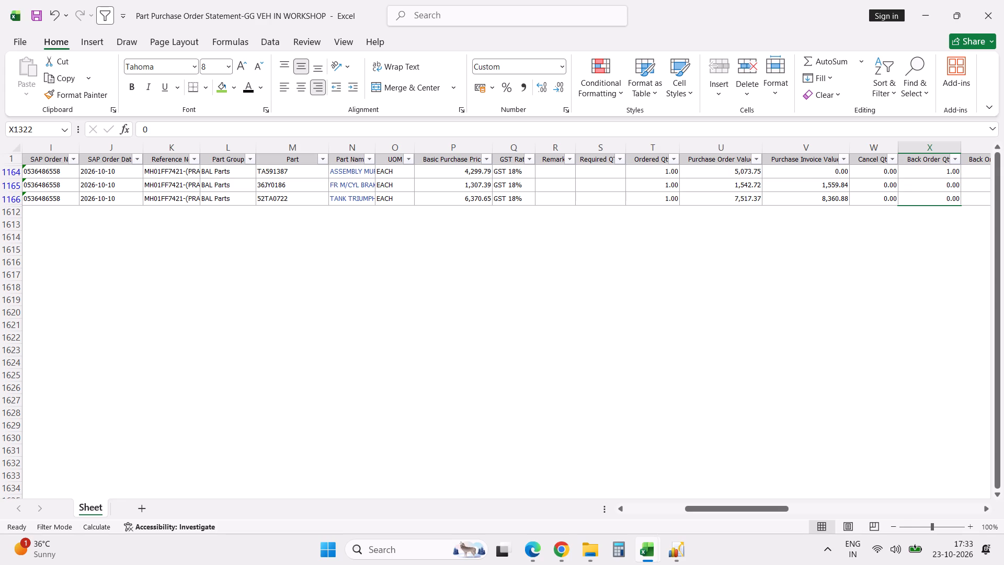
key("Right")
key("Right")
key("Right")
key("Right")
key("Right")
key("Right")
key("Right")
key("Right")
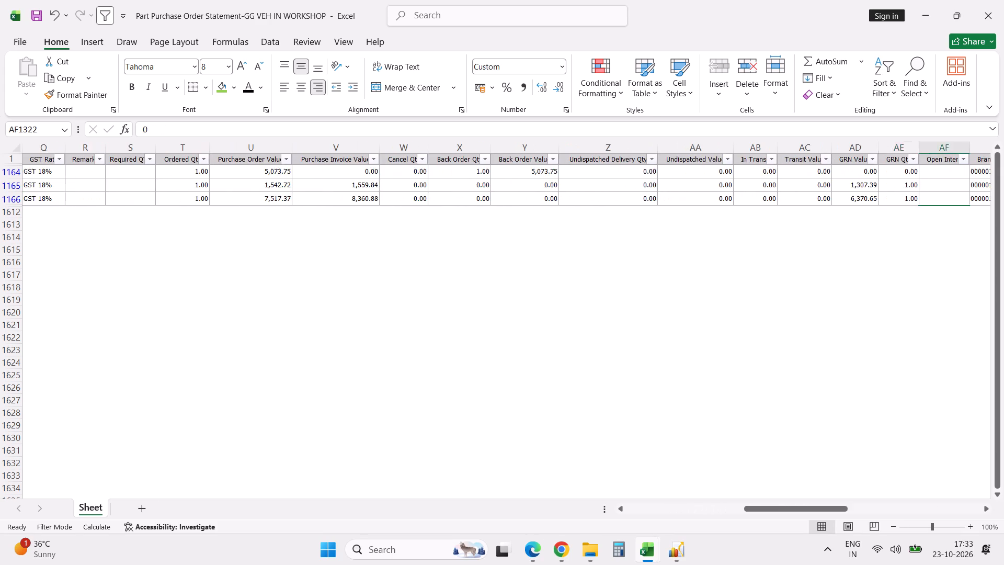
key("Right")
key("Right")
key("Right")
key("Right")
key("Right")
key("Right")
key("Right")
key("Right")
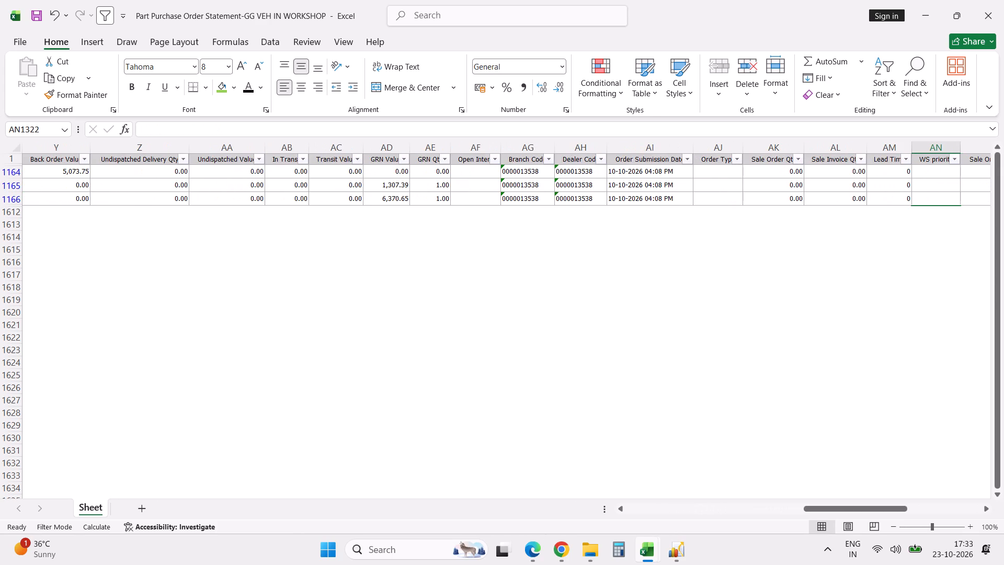
Fill all the Document Name cells of order 601059 with light green.
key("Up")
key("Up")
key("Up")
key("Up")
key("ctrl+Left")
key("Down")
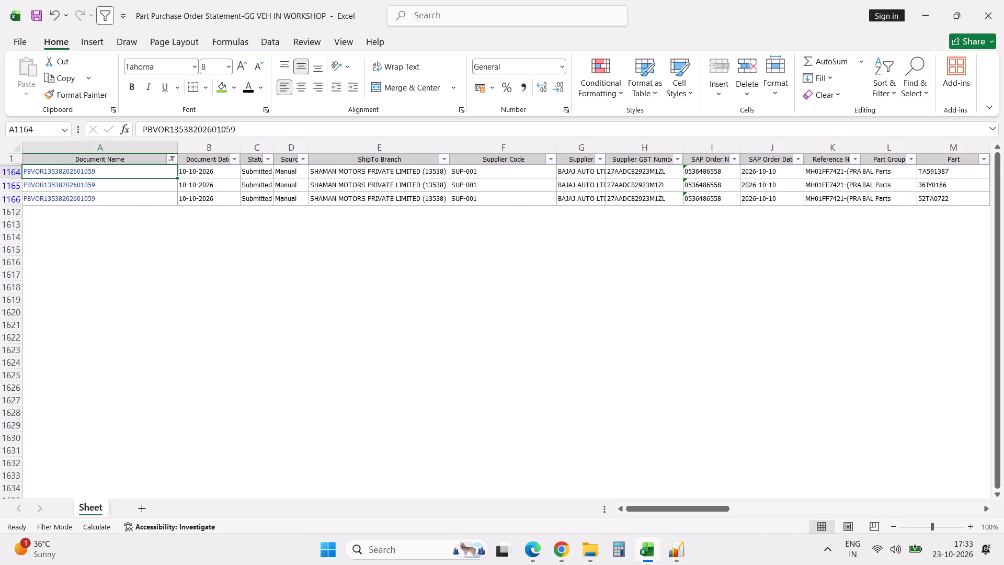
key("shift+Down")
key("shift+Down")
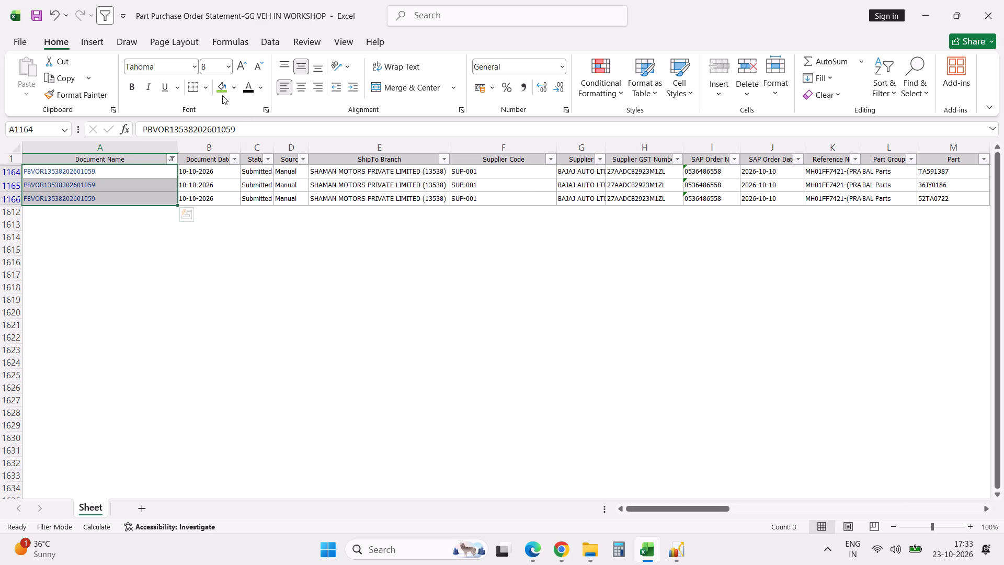
left_click(222, 95)
Check the pending bike orders list for the next order and filter the statement's Document Name column for 601091.
key("alt+Tab")
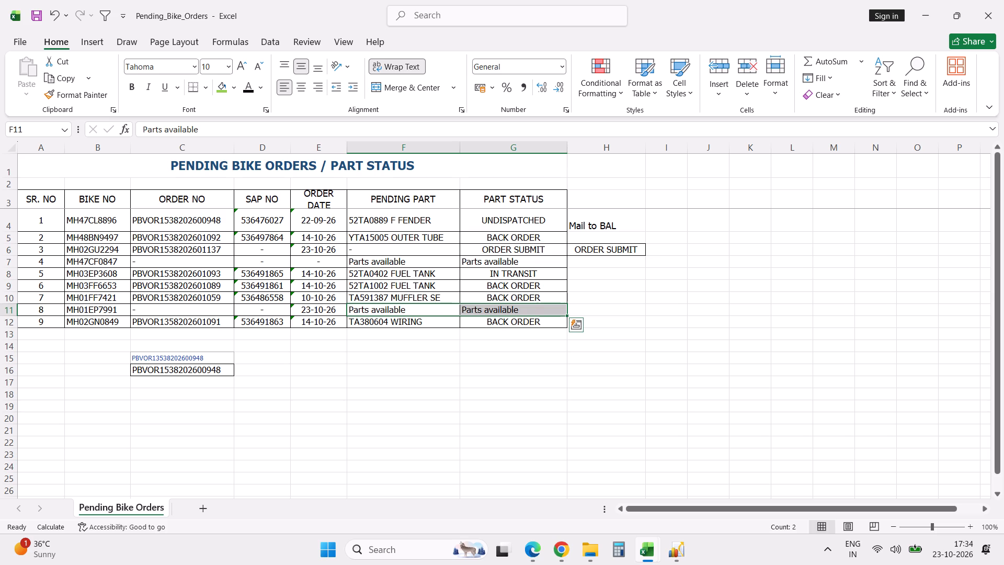
key("alt+Tab")
key("alt+Tab")
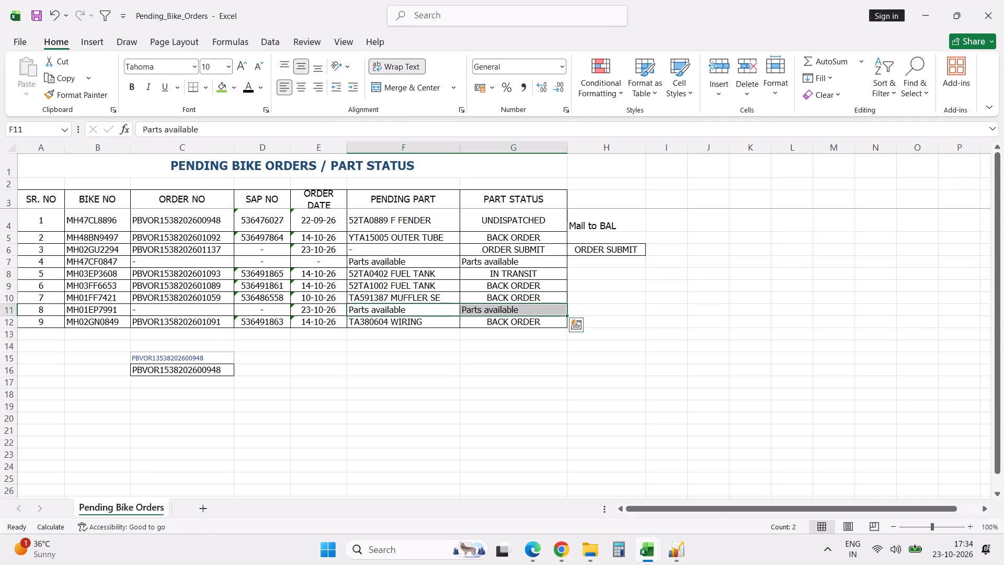
key("alt+Tab")
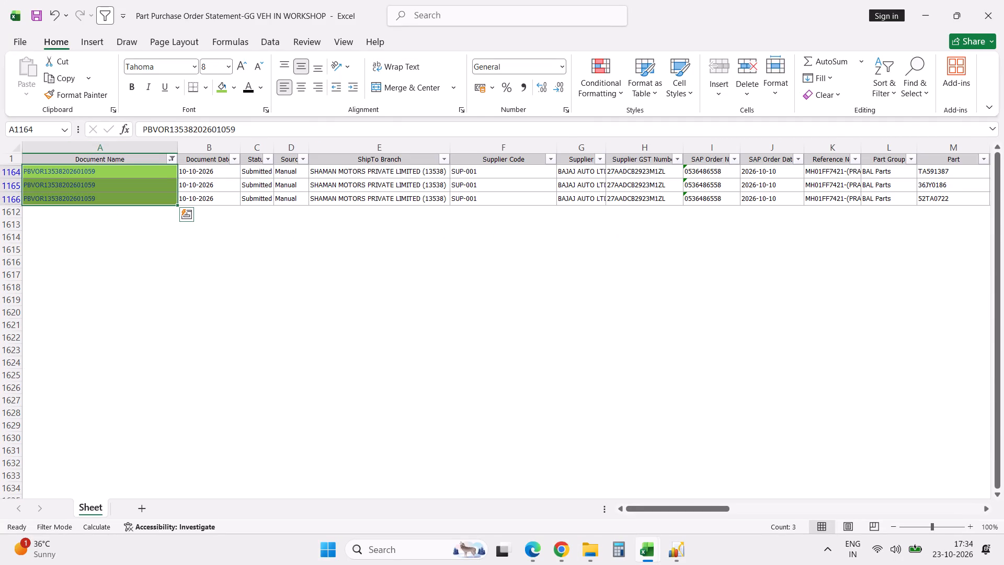
left_click(173, 164)
left_click(135, 311)
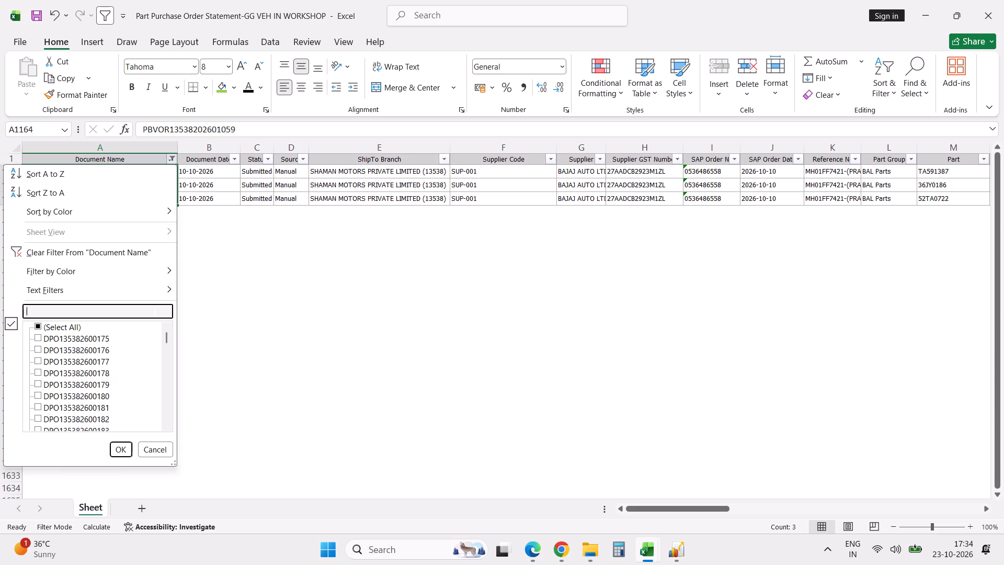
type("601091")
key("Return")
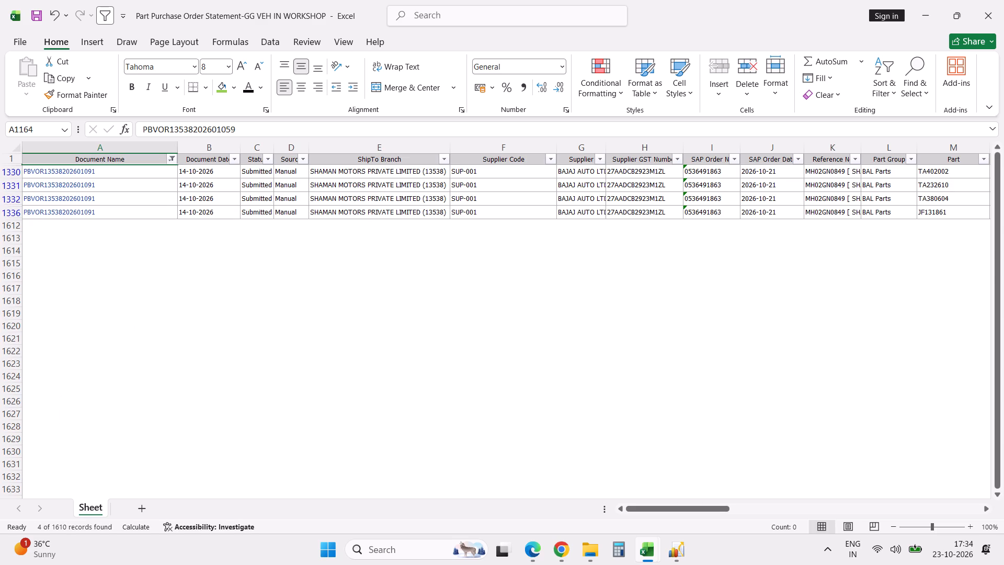
Examine each part's cancel, back order, undispatched, in-transit and GRN quantities for order 601091.
left_click(503, 210)
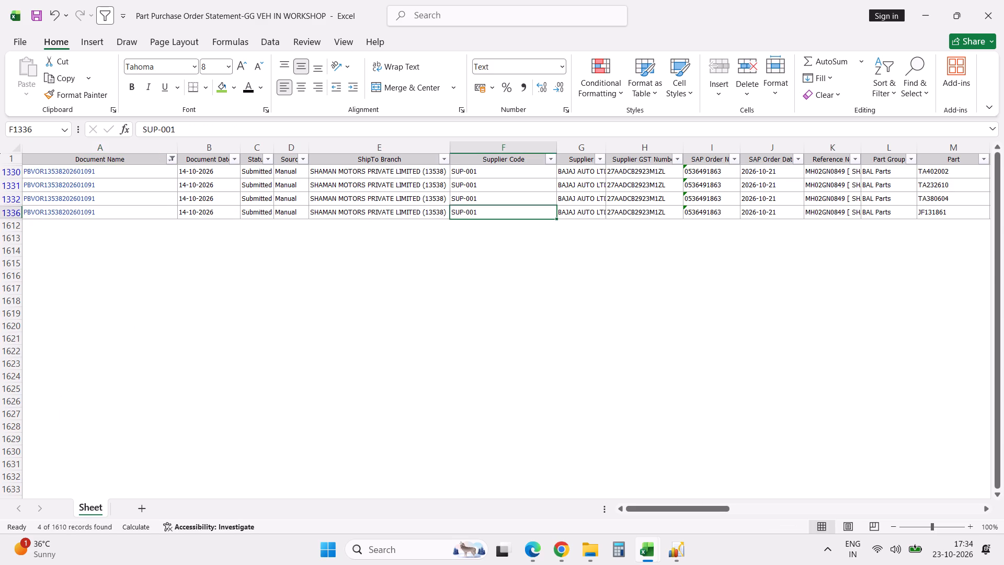
key("Right")
key("Right")
key("Right")
key("Right")
key("Right")
key("Right")
key("Right")
key("Right")
key("Right")
key("Right")
key("Right")
key("Right")
key("Right")
key("Right")
key("Right")
key("Right")
key("Right")
key("Right")
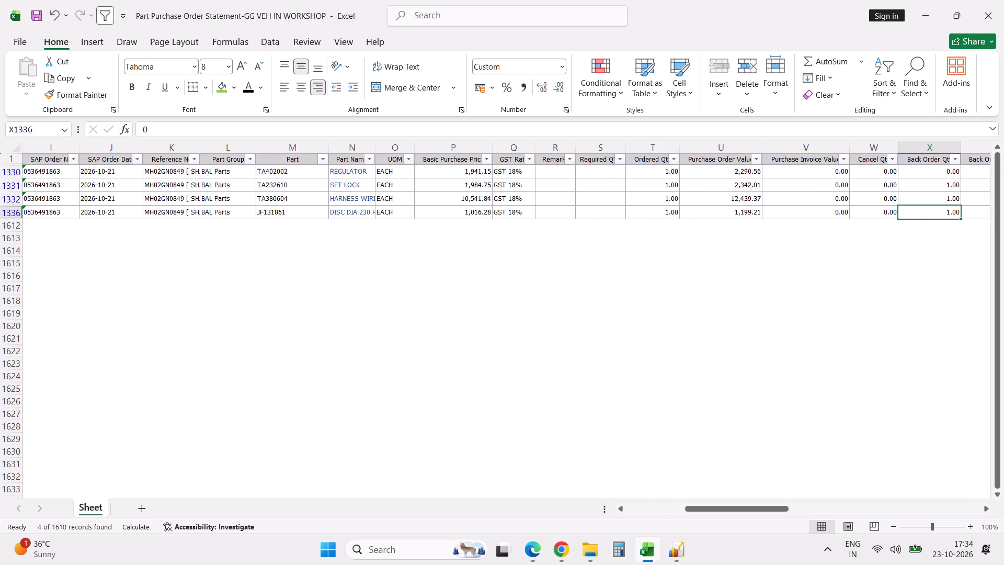
key("Right")
key("Right")
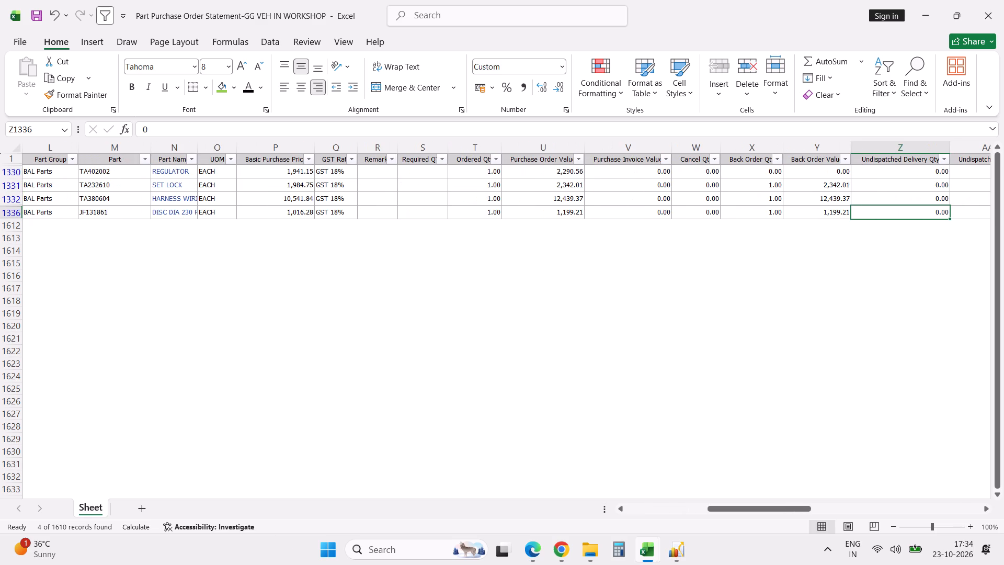
key("Right")
key("Right")
key("Right")
key("Right")
key("Right")
key("Right")
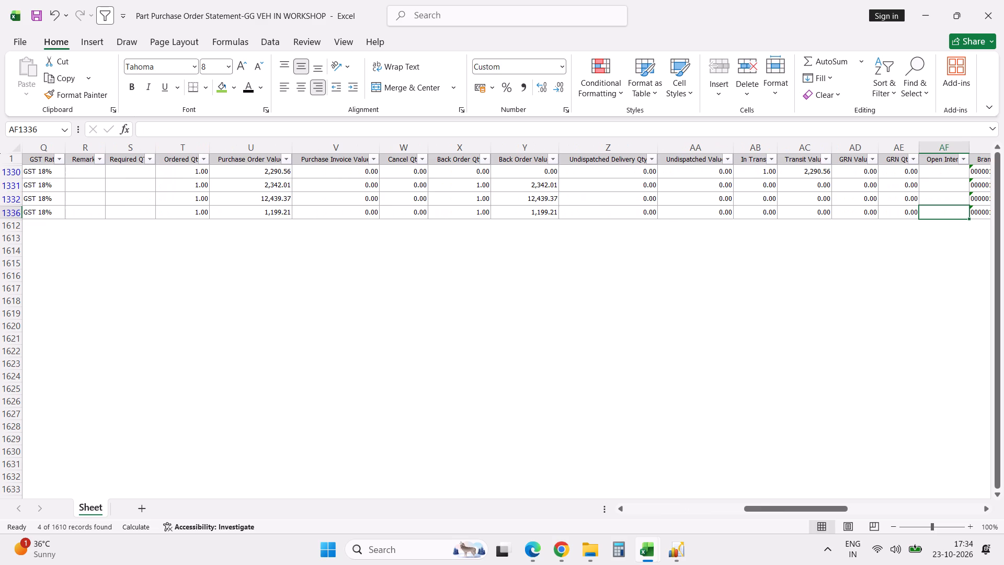
Fill all the Document Name cells of order 601091 with light green.
key("Left")
key("Left")
key("Left")
key("Left")
key("Left")
key("Left")
key("Left")
key("Left")
key("Left")
key("Left")
key("Left")
key("Left")
key("Left")
key("Left")
key("Left")
key("Left")
key("Left")
key("Left")
key("Left")
key("Left")
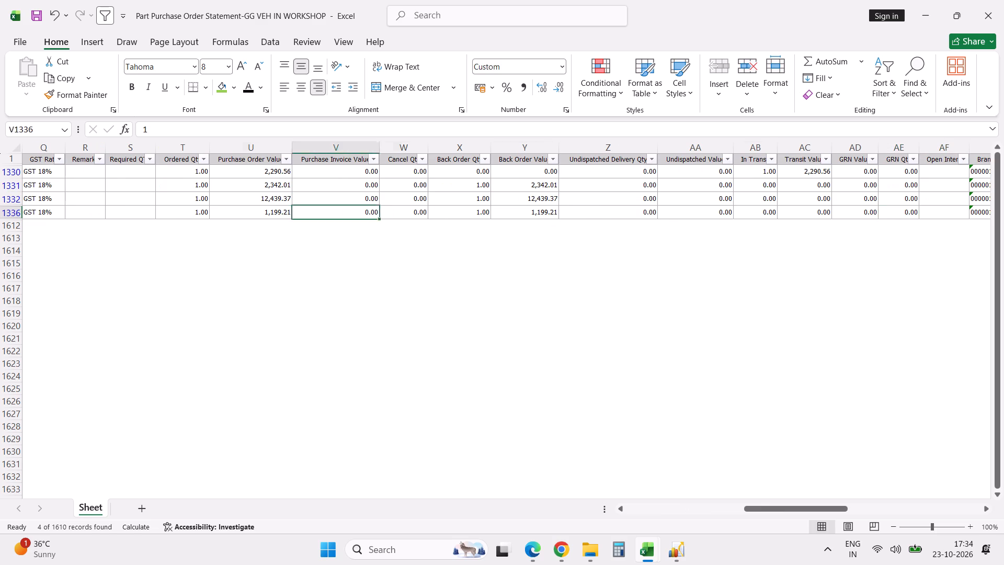
key("Up")
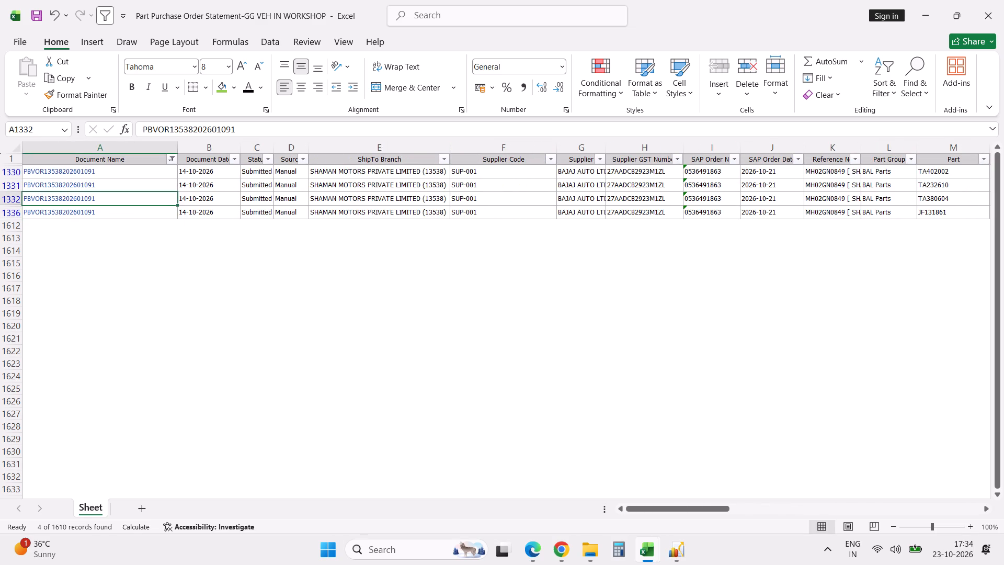
key("Up")
key("Up")
key("Up")
key("Down")
key("Down")
key("Up")
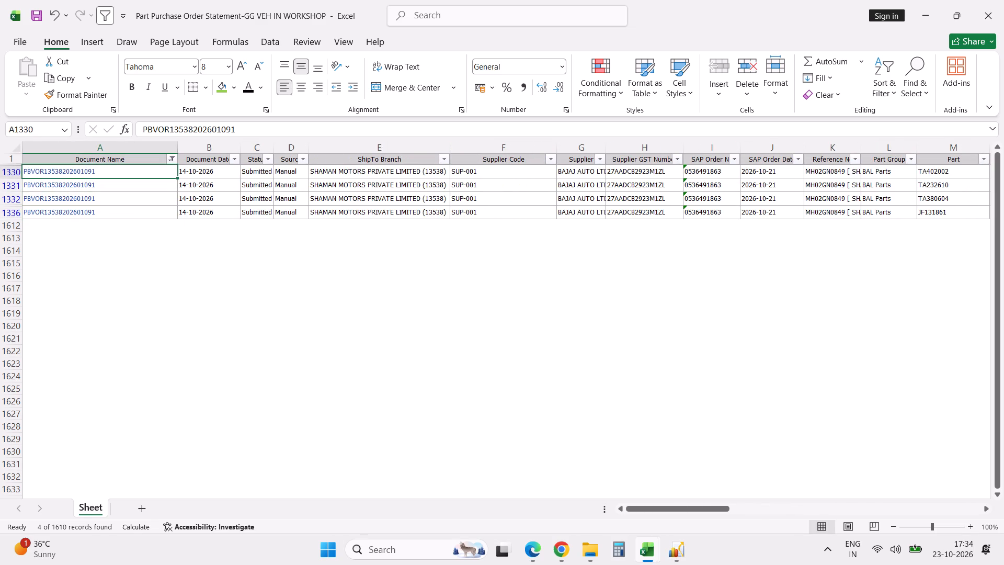
key("shift+Down")
key("shift+Down")
key("shift+Down")
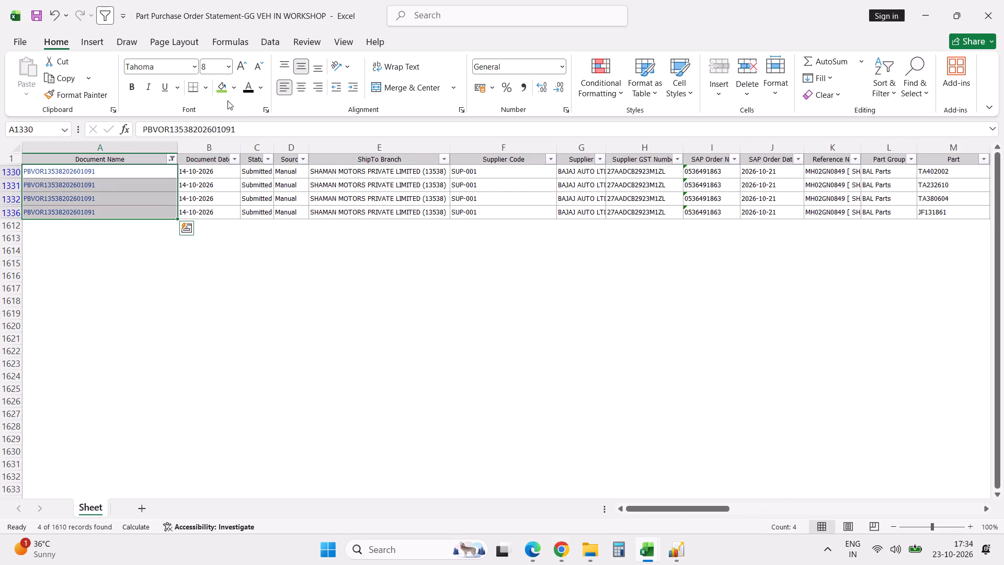
left_click(224, 92)
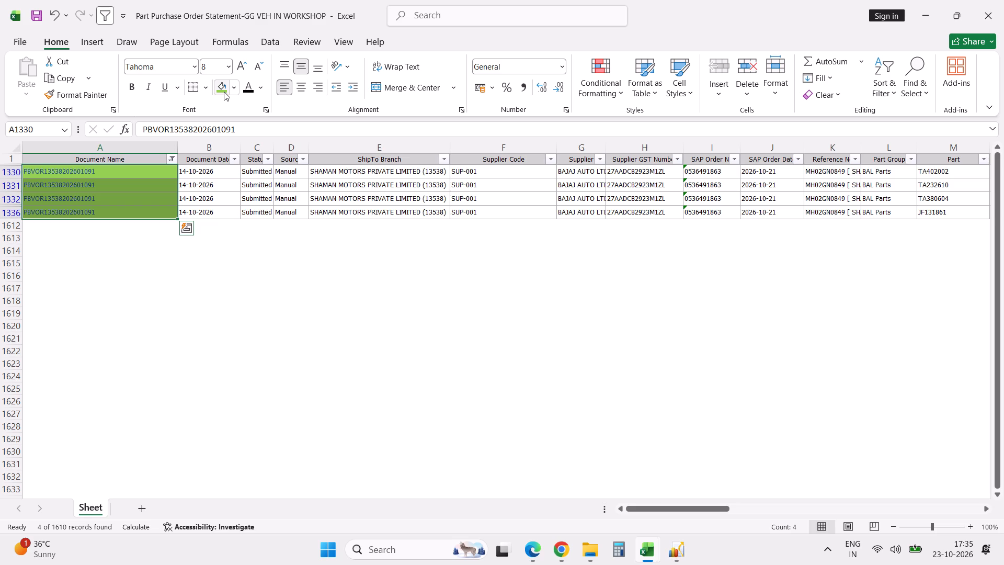
Filter the Document Name column by the light green cell colour to list all checked orders.
left_click(172, 157)
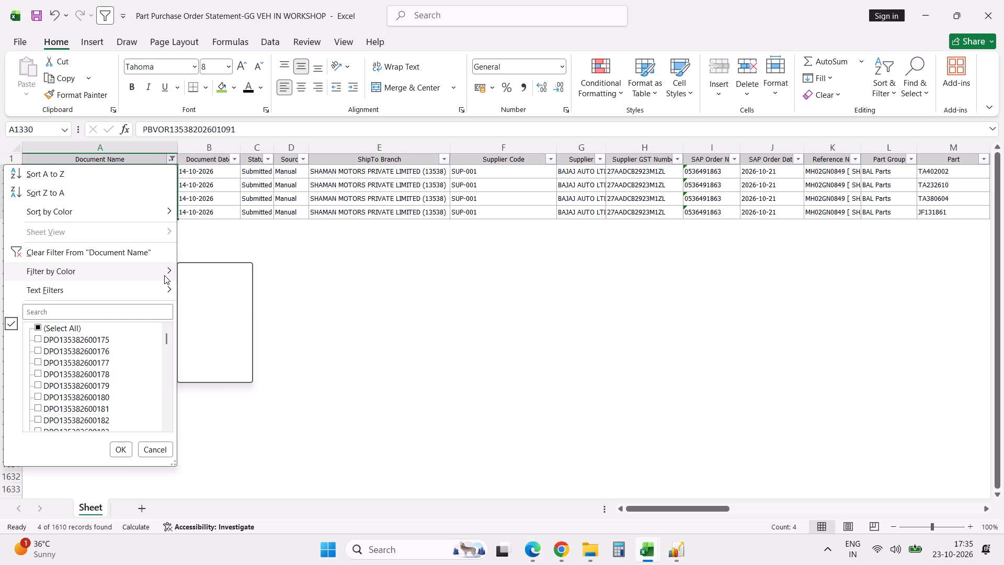
left_click(223, 304)
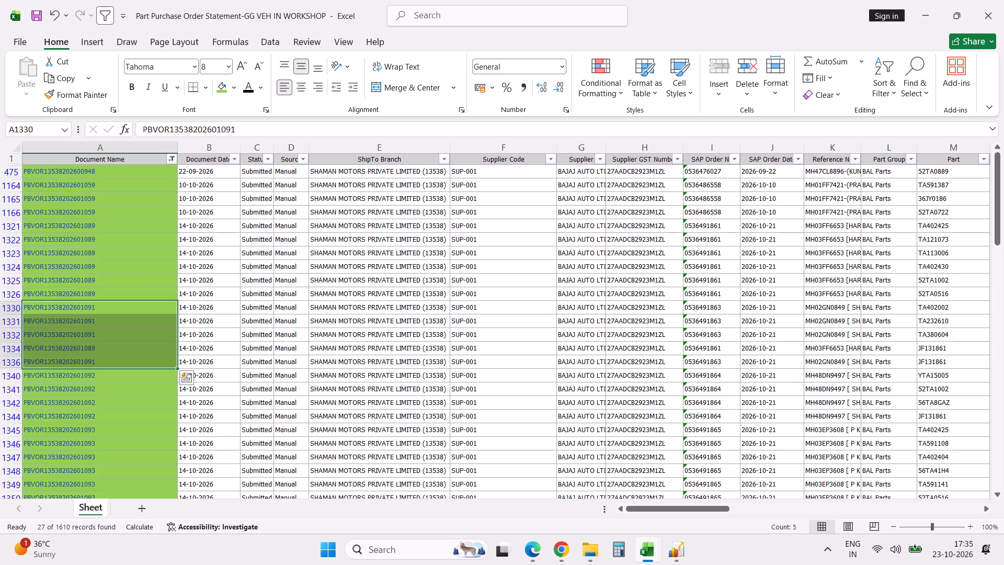
left_click(223, 304)
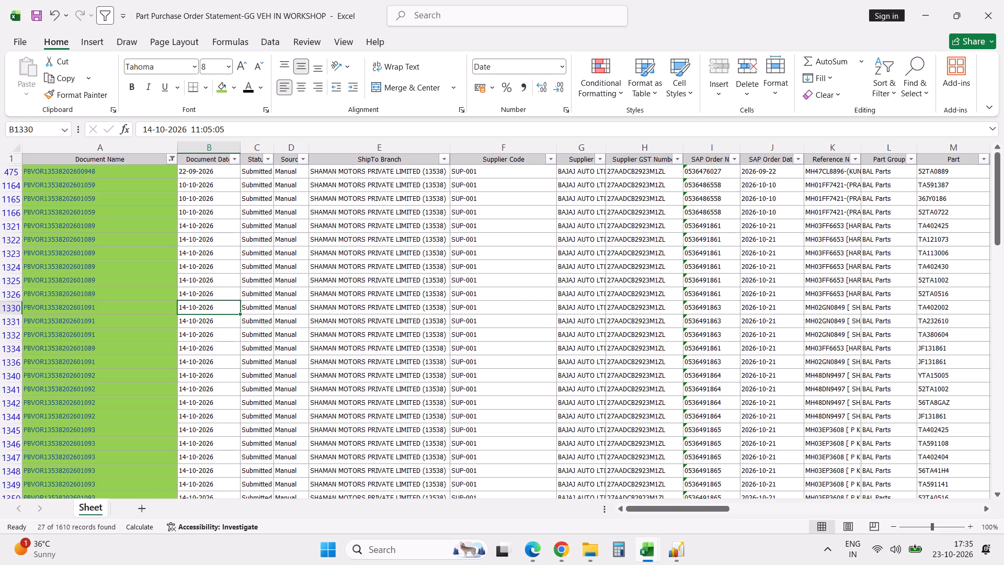
Copy the whole filtered table, including its header row, into a new sheet of the statement workbook.
left_click(93, 160)
key("Left")
key("Left")
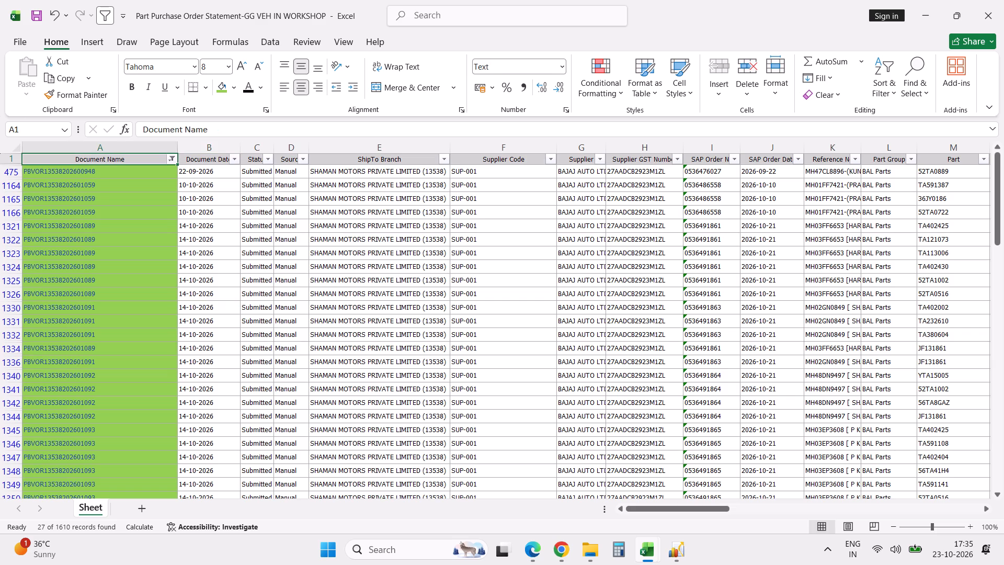
key("ctrl+shift+Down")
key("ctrl+shift+Right")
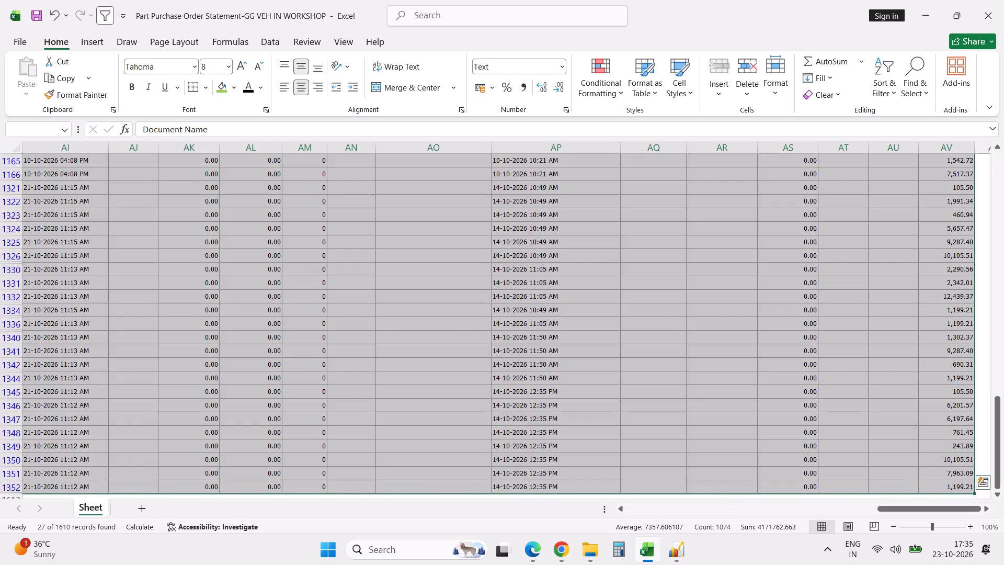
key("ctrl+c")
key("alt+Tab")
key("alt+Tab")
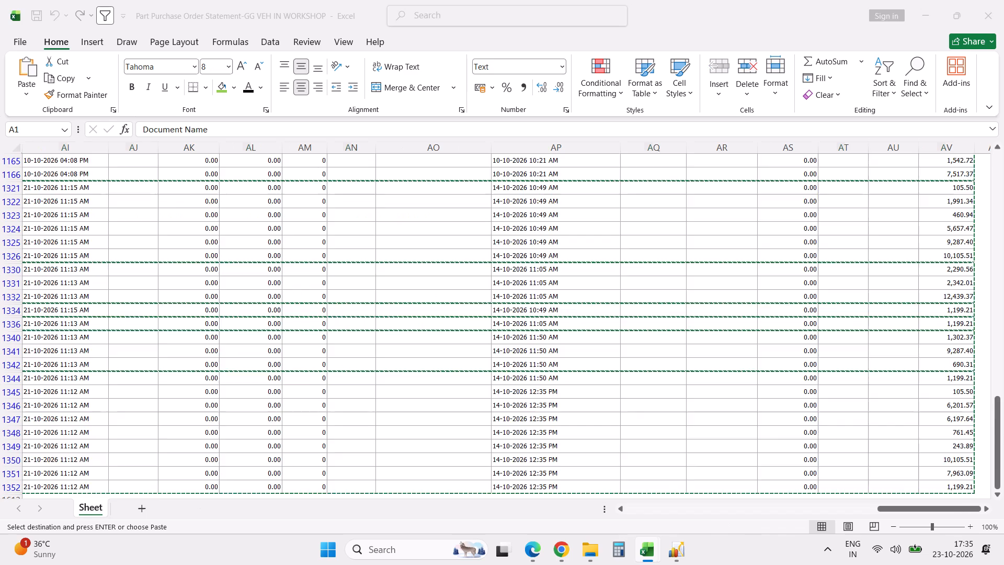
left_click(144, 510)
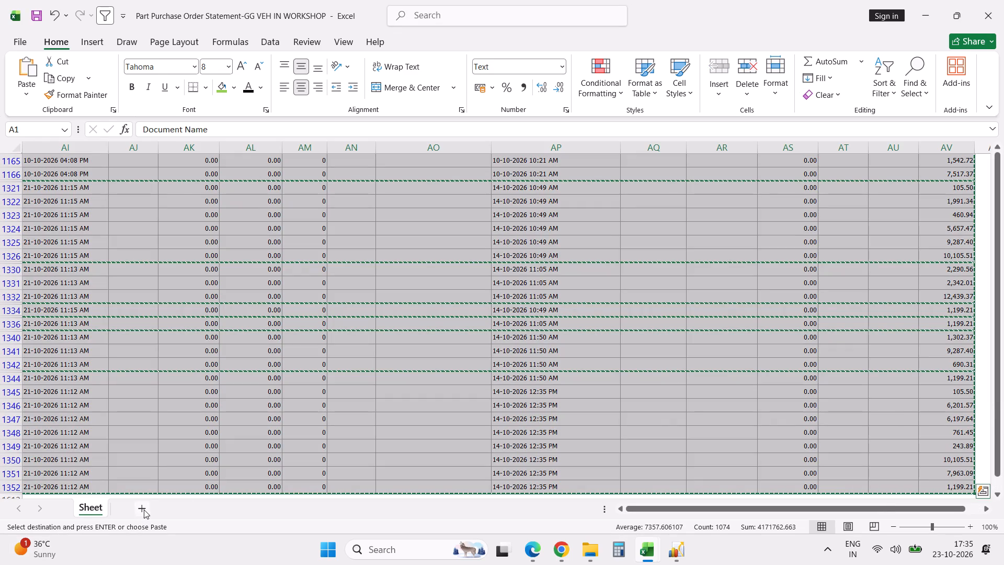
key("ctrl+v")
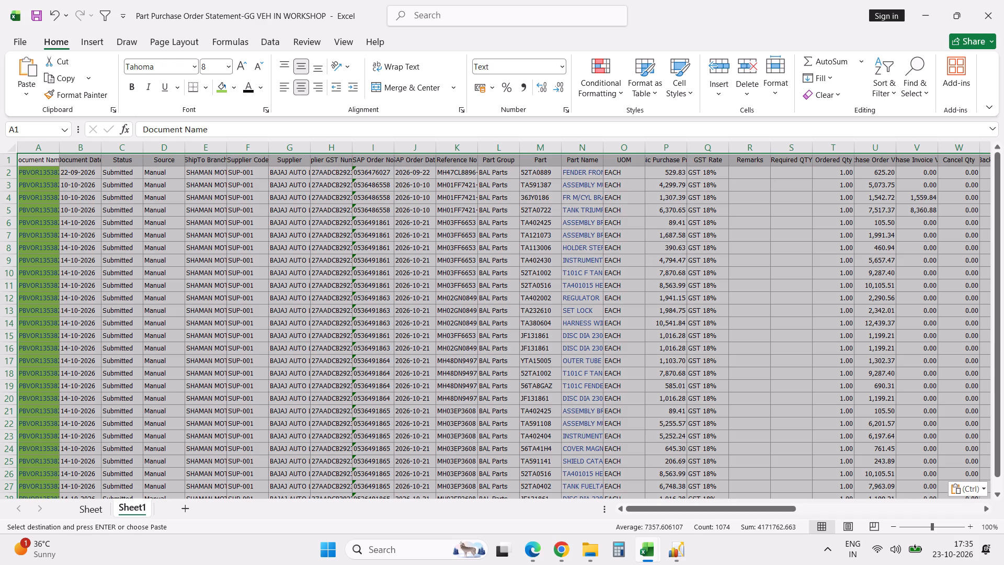
Delete the columns from Document Date through Supplier GST Number in the new sheet.
left_click(84, 146)
key("shift+Right")
key("shift+Right")
key("shift+Right")
key("shift+Right")
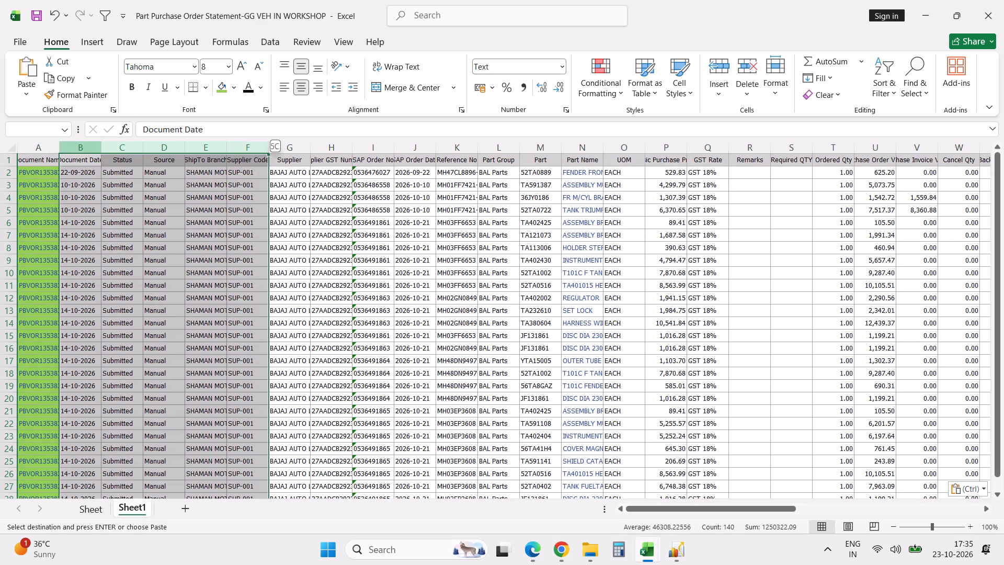
key("shift+Right")
key("shift+Right")
key("ctrl+minus")
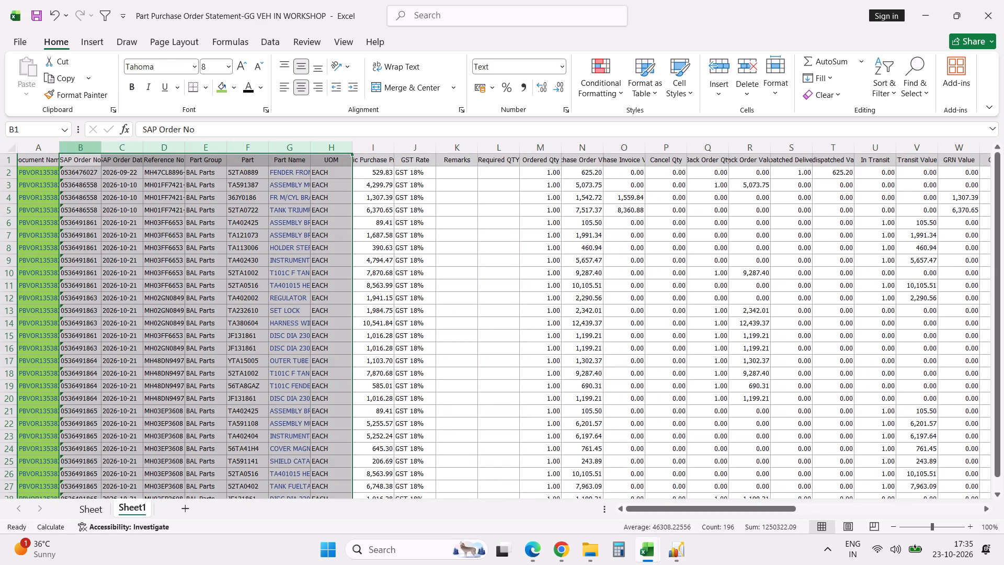
Delete the Part Group, UOM, GST Rate, Remarks, Required QTY and Cancel Qty columns from the new sheet.
left_click(206, 152)
key("F4")
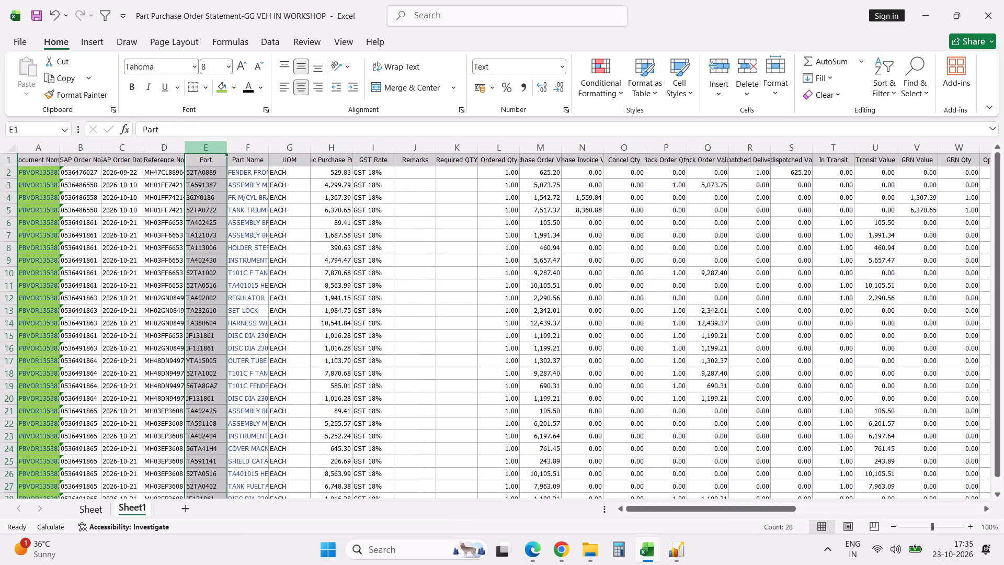
left_click(291, 146)
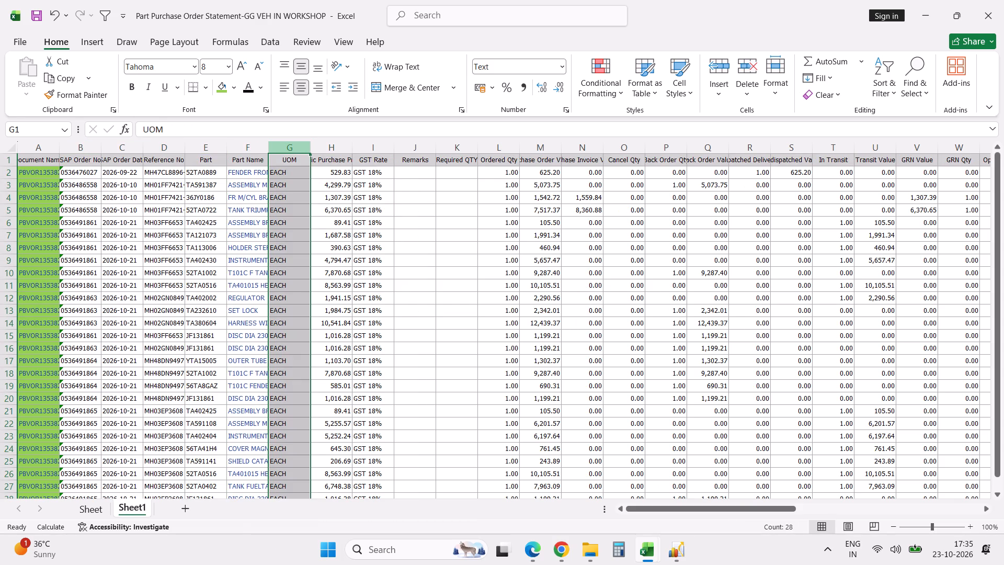
key("F4")
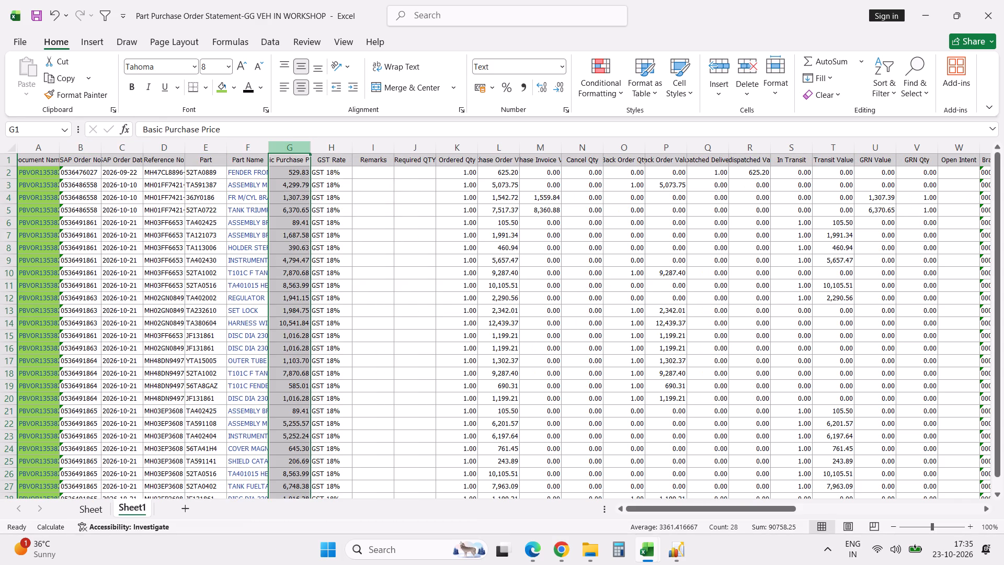
left_click(325, 151)
key("shift+Right")
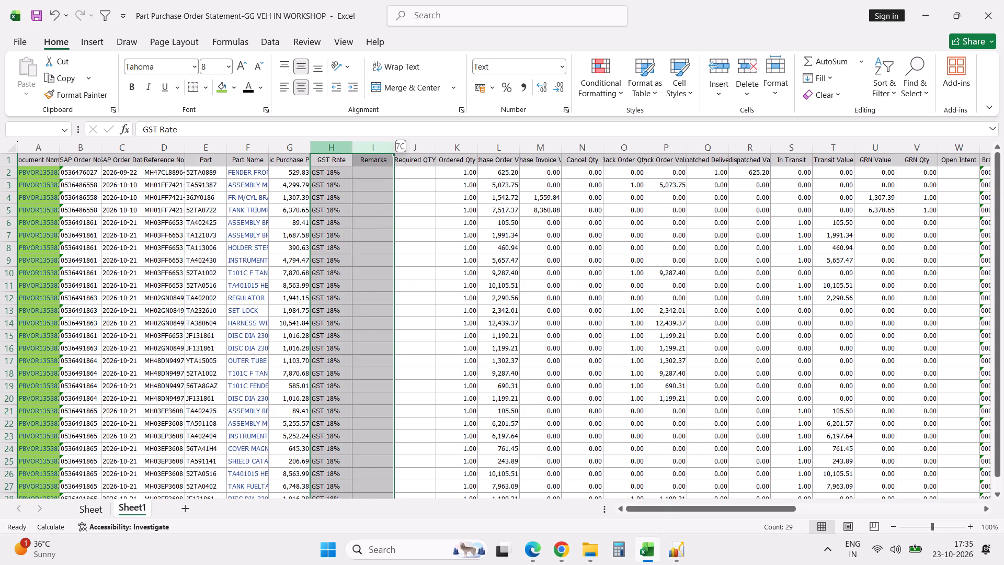
key("shift+Right")
key("F4")
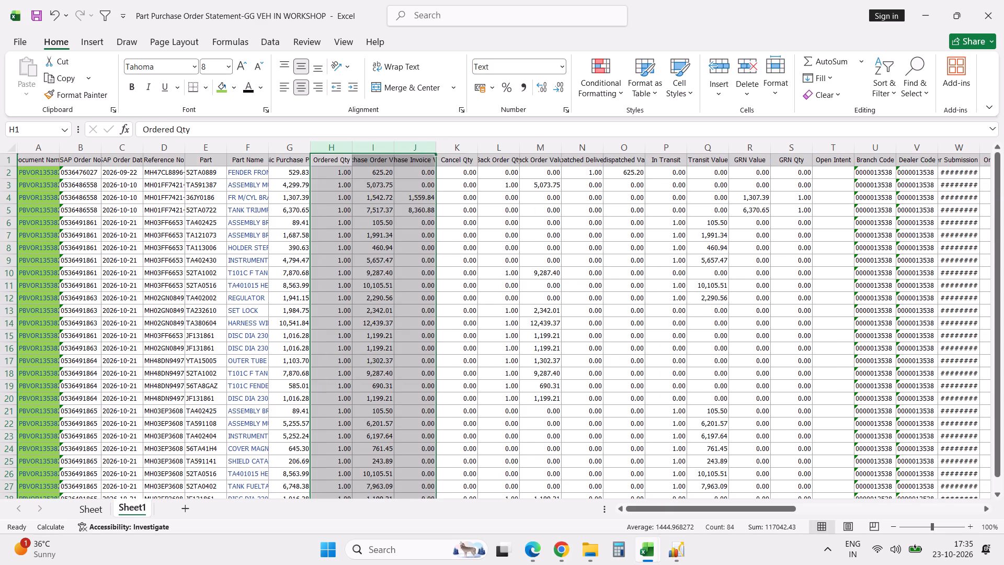
left_click(461, 148)
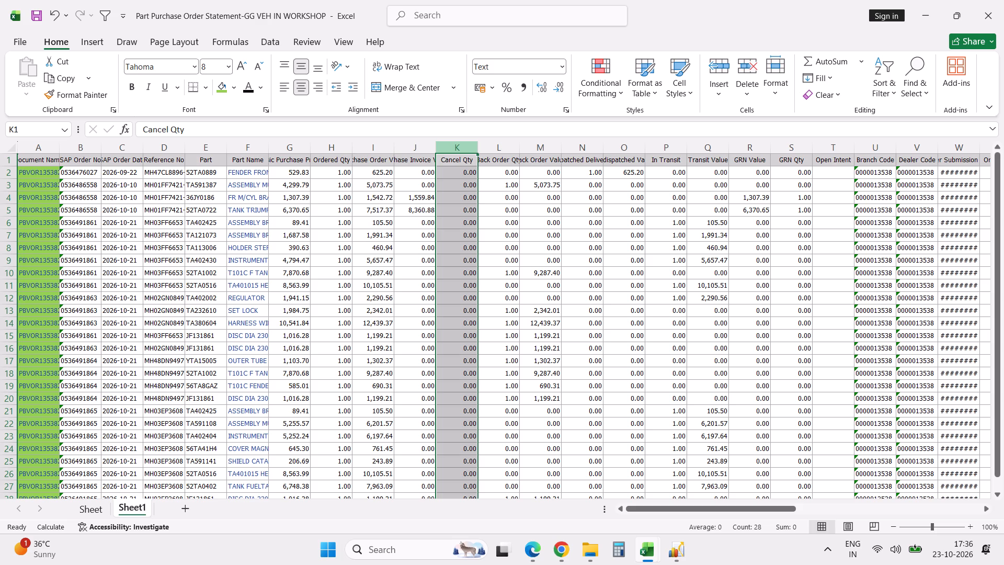
key("F4")
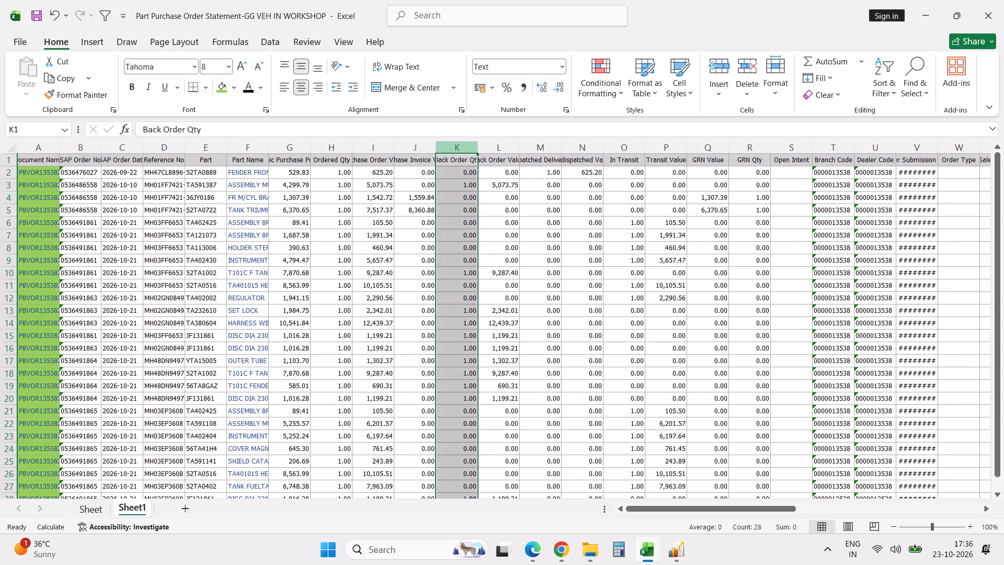
Delete the columns from Open Intent through RM Remark in the new sheet, keeping Total Amount.
left_click(542, 146)
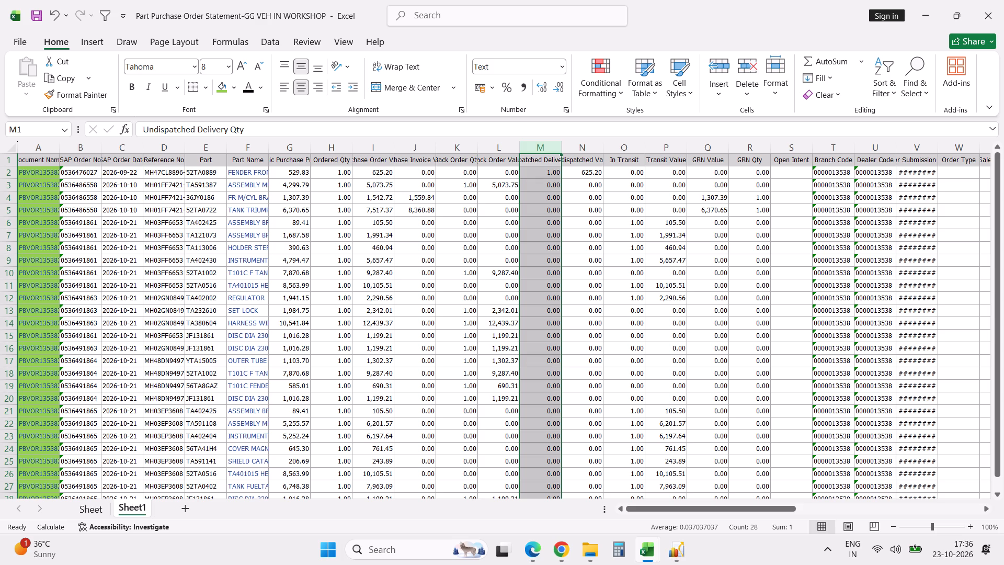
left_click(793, 153)
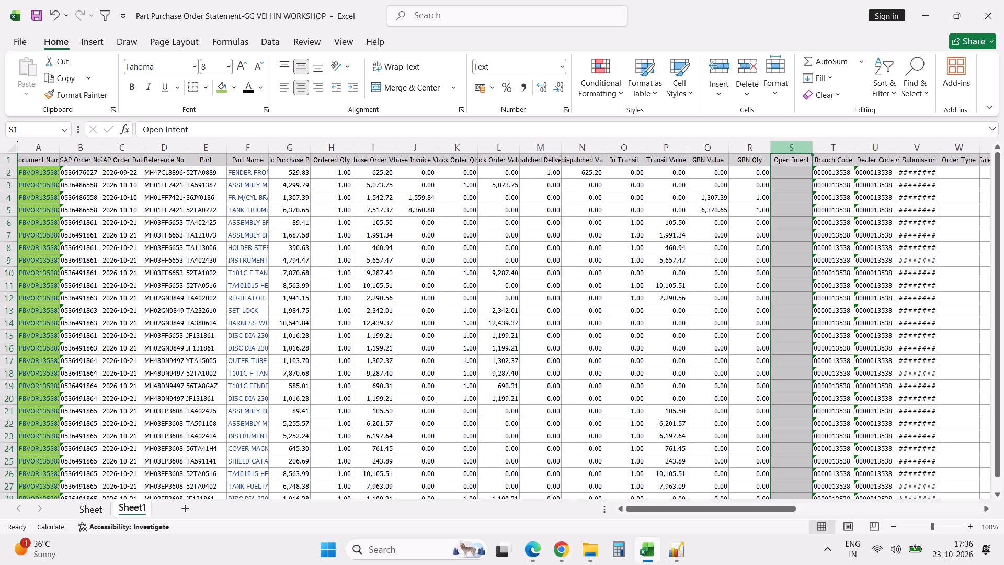
key("shift+Right")
key("shift+Right")
key("shift+Right")
key("shift+Right")
key("shift+Right")
key("shift+Right")
key("shift+Right")
key("shift+Right")
key("shift+Right")
key("shift+Right")
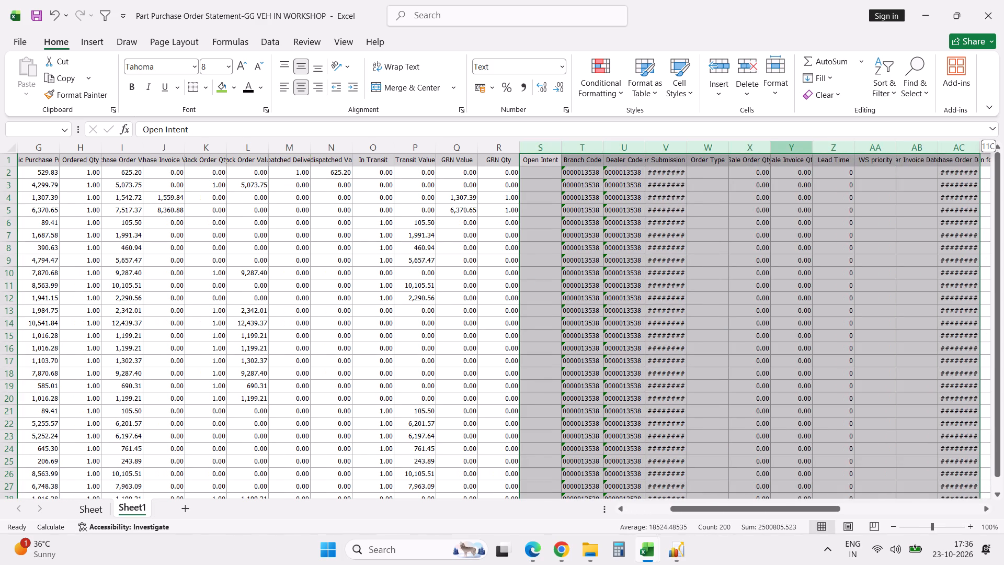
key("shift+Right")
key("shift+Right")
key("shift+Right")
key("shift+Right")
key("shift+Right")
key("shift+Right")
key("shift+Right")
key("shift+Right")
key("shift+Right")
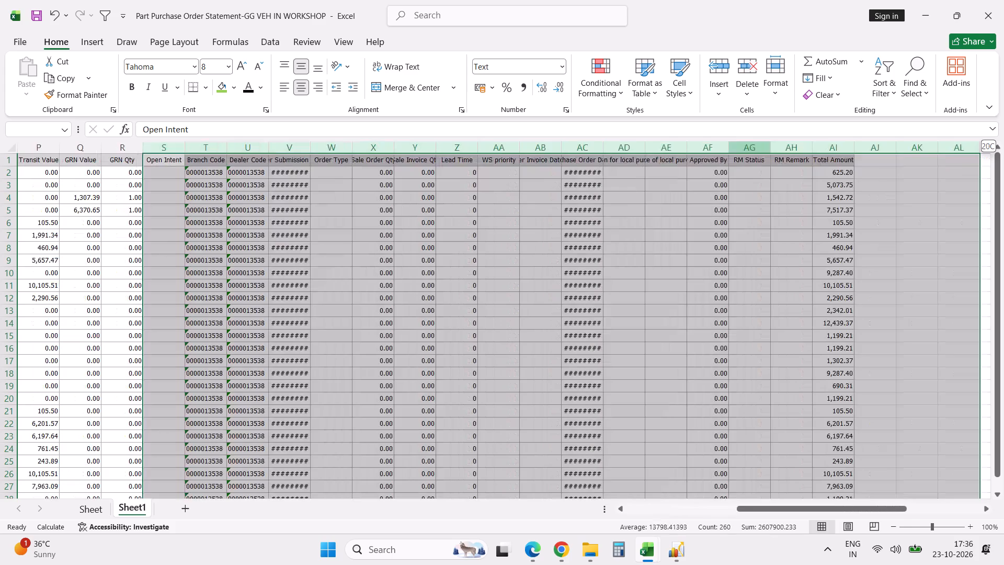
key("shift+Left")
key("shift+Left")
key("shift+Left")
key("shift+Left")
key("F4")
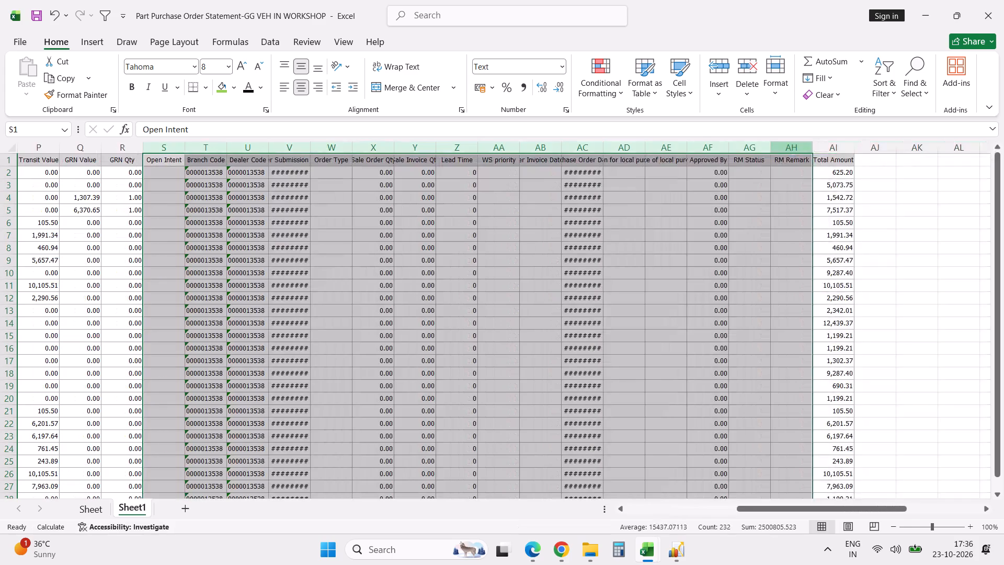
key("Up")
key("Left")
key("Left")
key("Left")
key("Left")
key("Left")
key("Left")
key("Left")
key("Left")
key("Left")
key("Left")
key("Left")
key("Left")
key("Left")
key("Left")
key("Left")
key("Left")
key("Left")
key("Left")
key("Left")
key("Left")
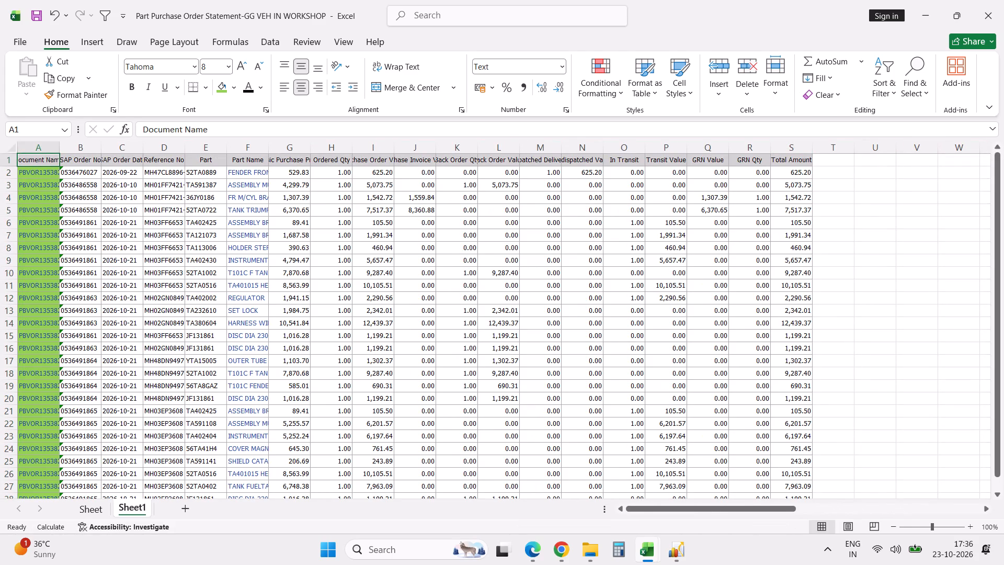
Format all quantity and value cells from the purchase price column through Total Amount in comma style with no decimals.
left_click(299, 175)
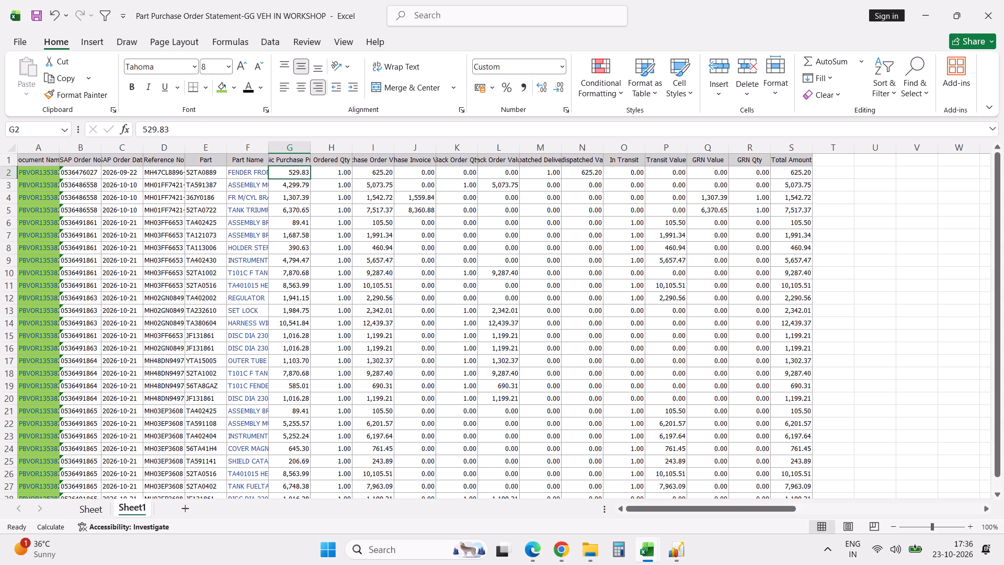
key("ctrl+shift+Right")
key("ctrl+shift+Down")
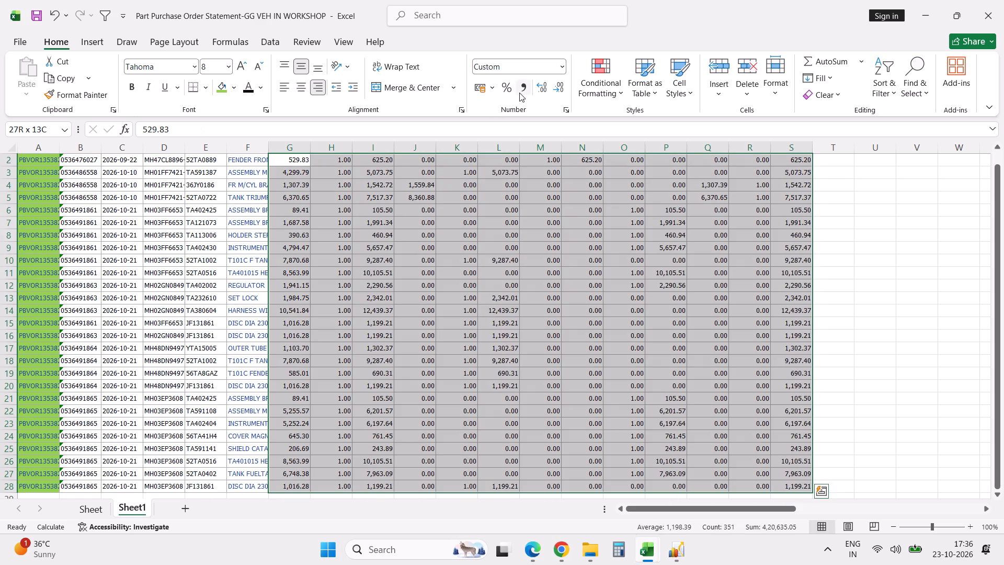
left_click(528, 89)
triple_click(560, 90)
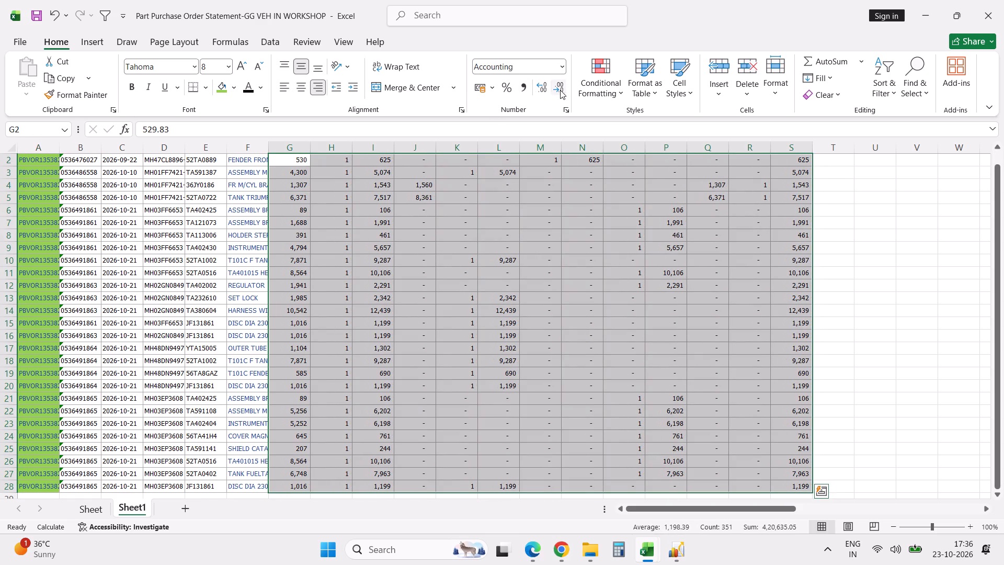
left_click(83, 289)
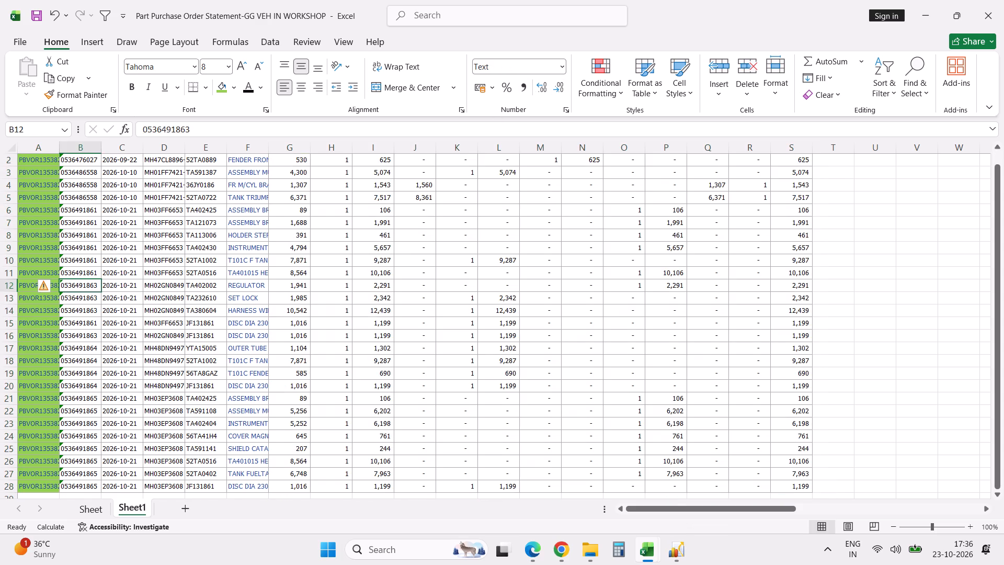
key("ctrl+Up")
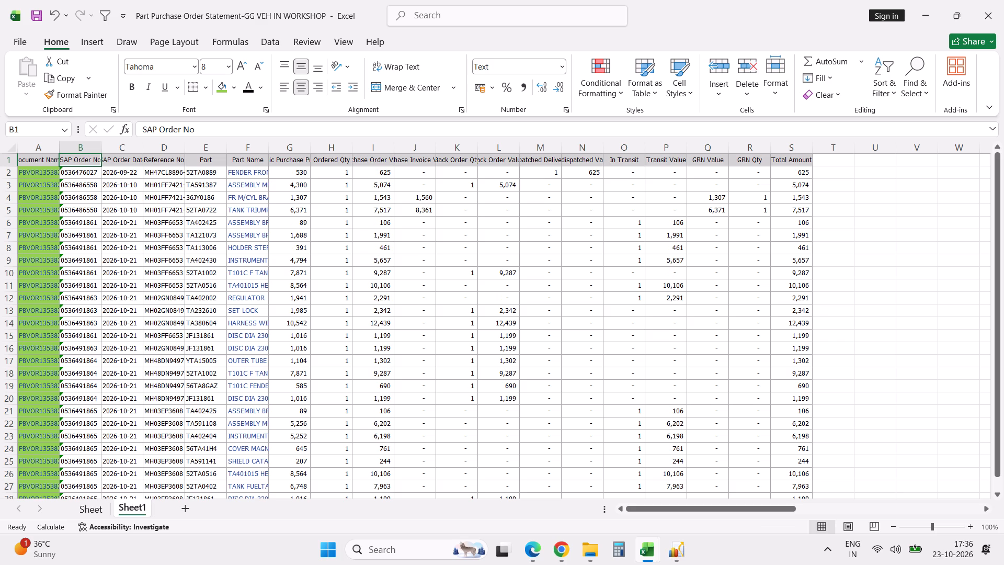
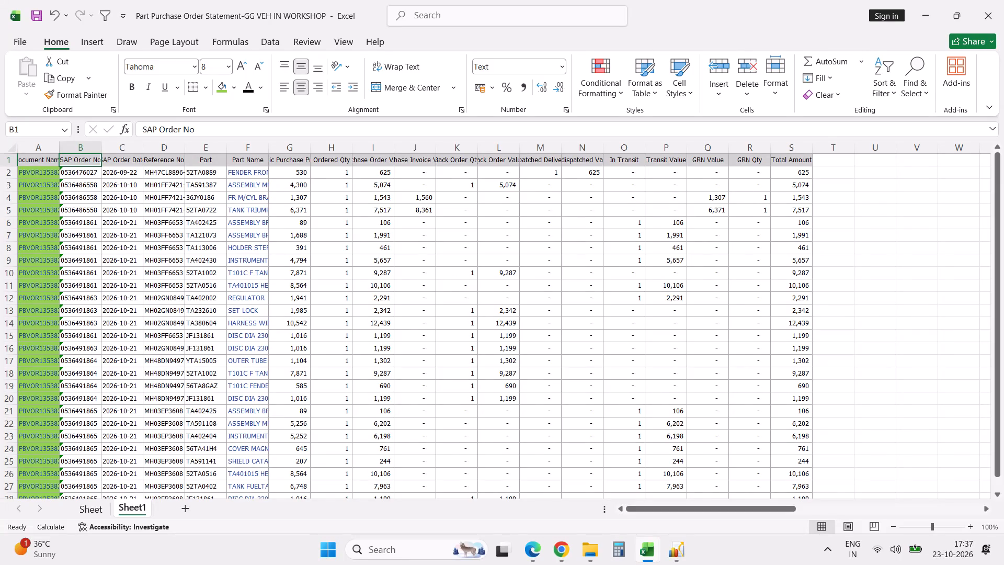
Add the column headers Stk-GG, Stk-Nm and Stk-Th directly after Total Amount in the header row.
left_click(838, 161)
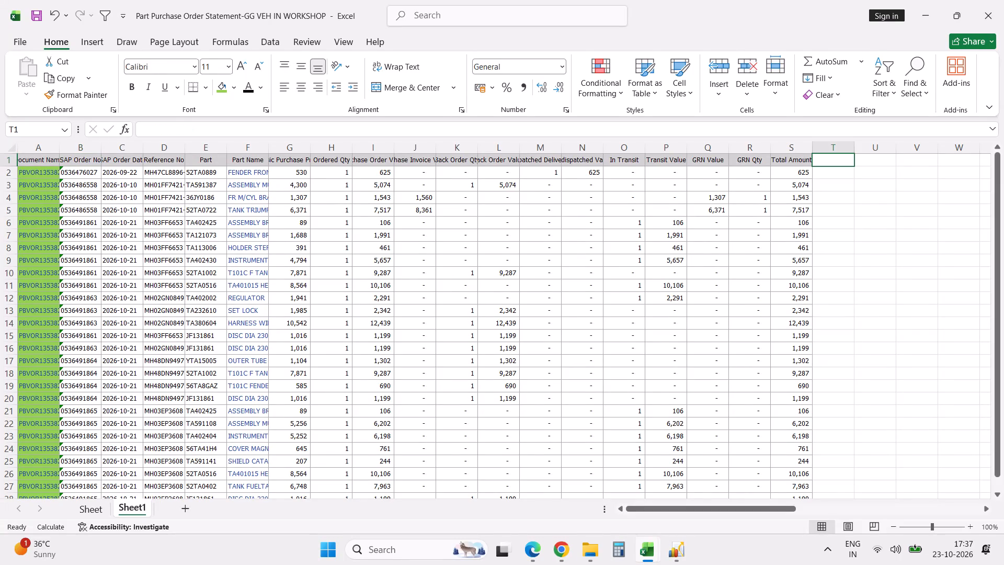
type("Stk-GG")
key("Tab")
type("Stk-")
type("Nm")
key("Tab")
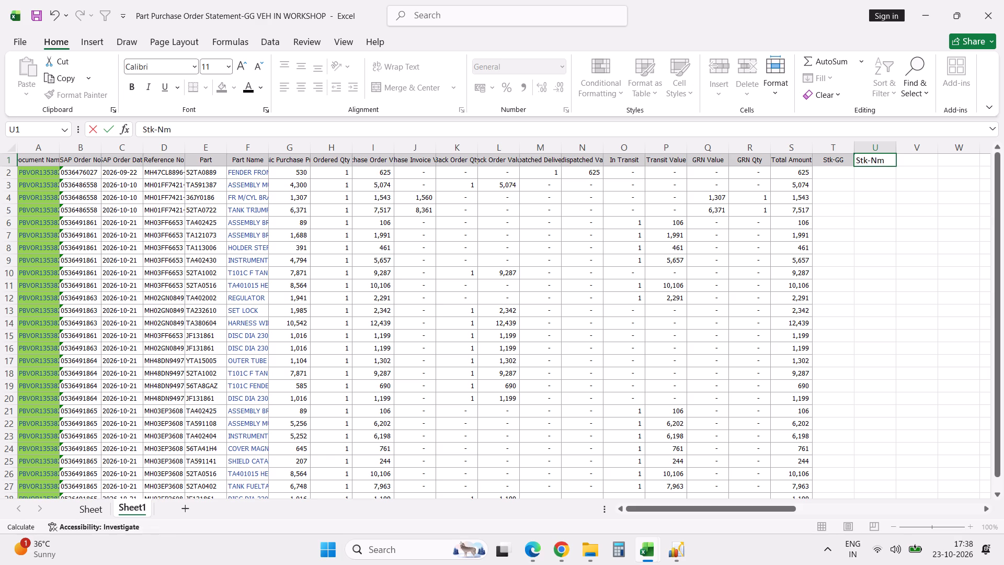
type("Stk-Y")
key("BackSpace")
type("Th")
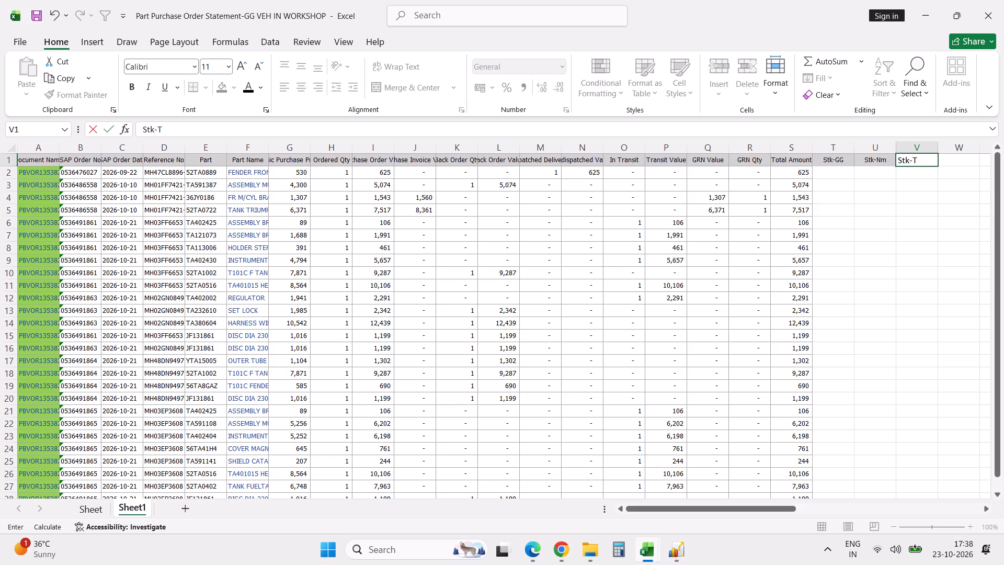
key("Return")
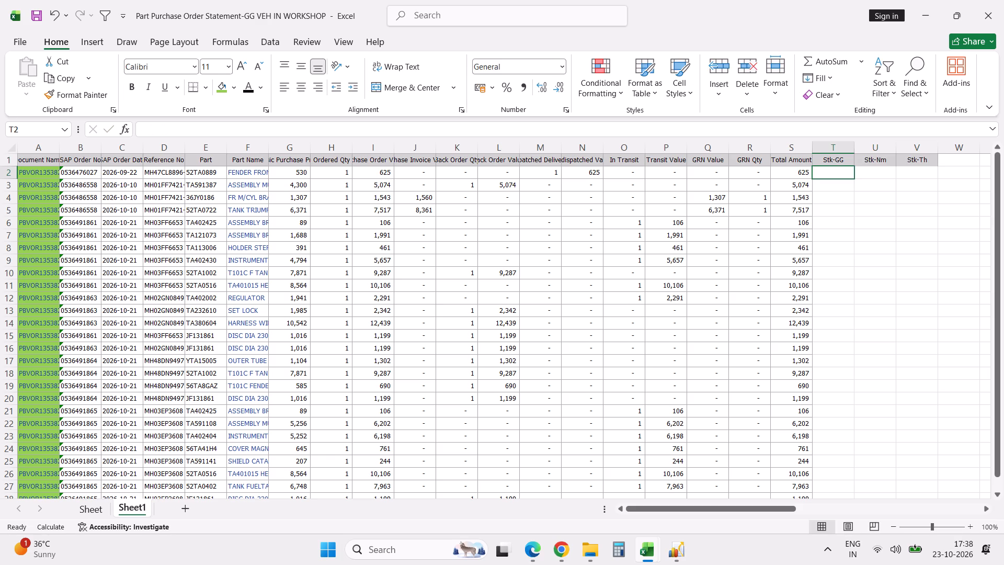
Freeze the header row and the columns from Document Name through Part Name.
left_click(281, 171)
key("alt+w")
type("ff")
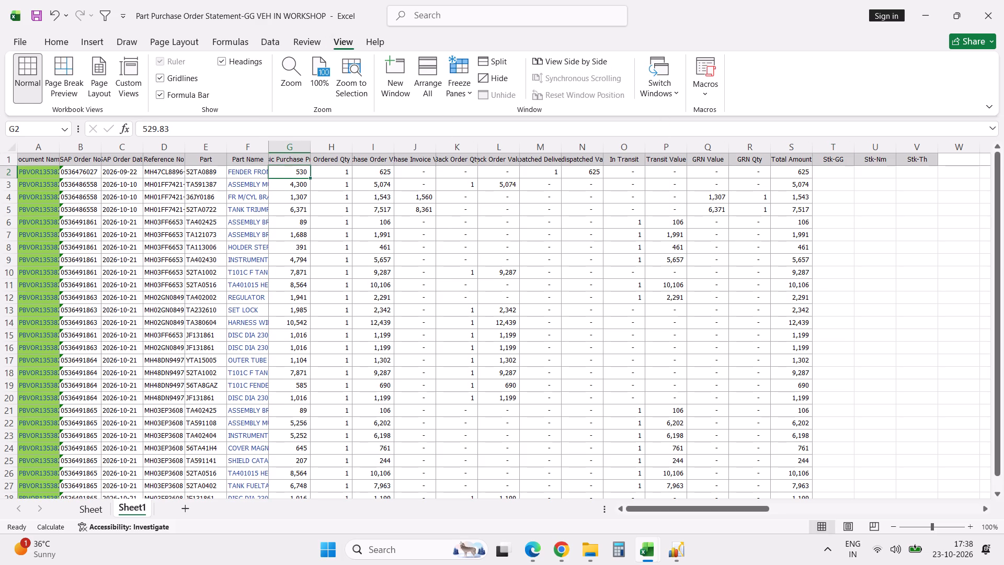
scroll(617, 272, "down", 5)
scroll(617, 272, "up", 20)
scroll(617, 272, "up", 6)
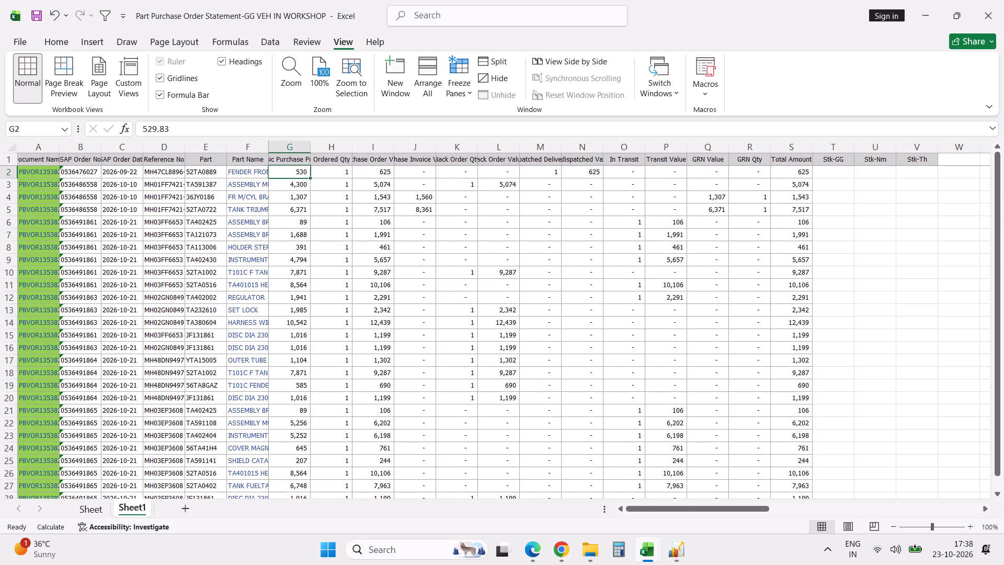
In the first Stk-GG cell, VLOOKUP the part number in Part Stock Valuation-23102026 Sheet2, range $A$5:$G$2758, returning column 5 with exact match.
left_click(833, 175)
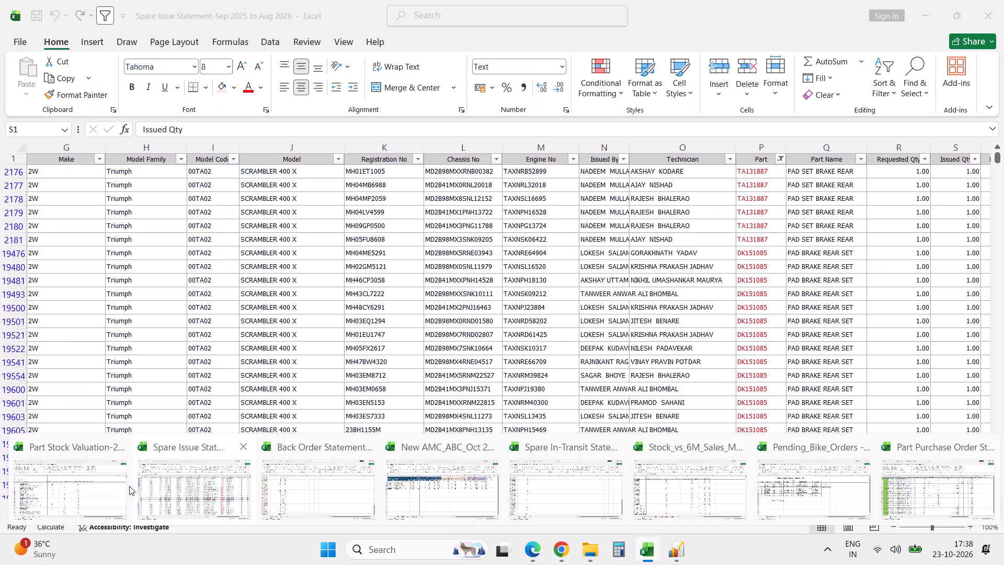
left_click(113, 479)
left_click(65, 201)
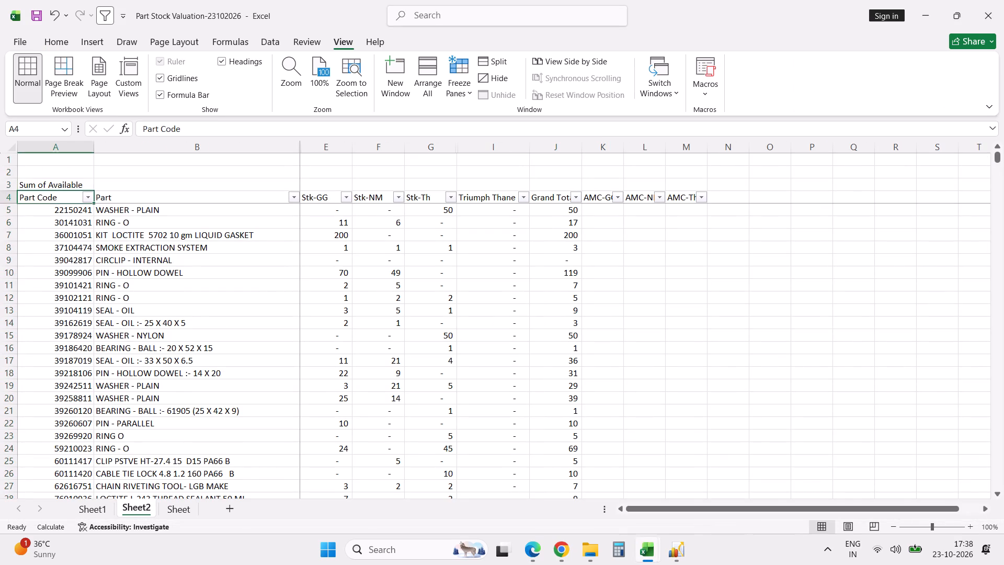
key("Down")
key("alt+Tab")
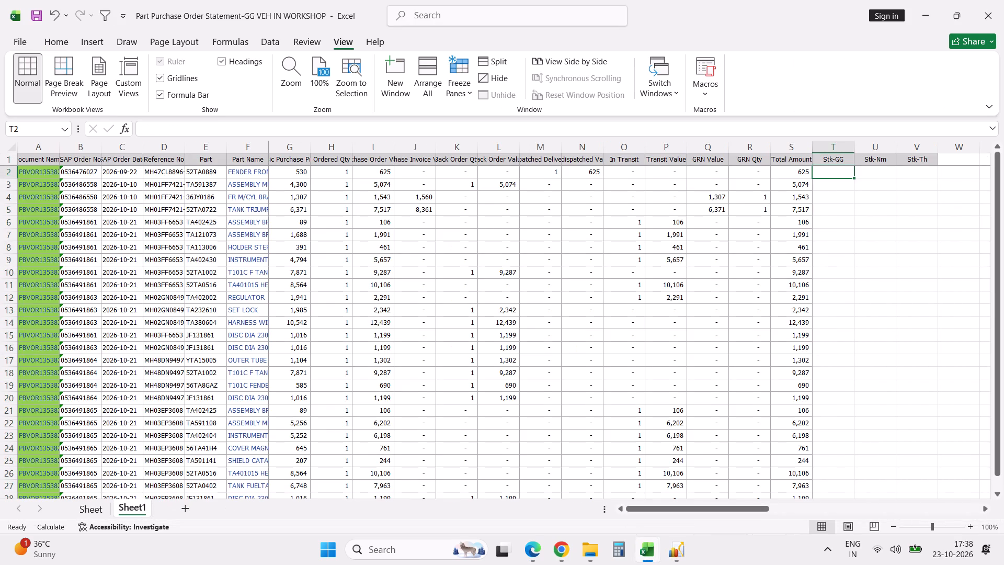
type("=vlo")
key("Tab")
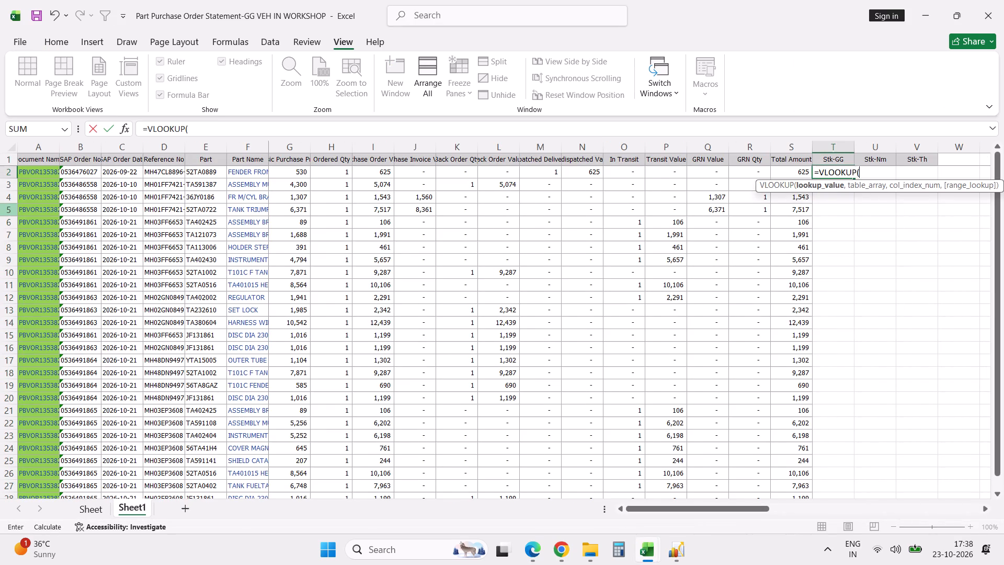
left_click(210, 174)
key("comma")
key("alt+Tab")
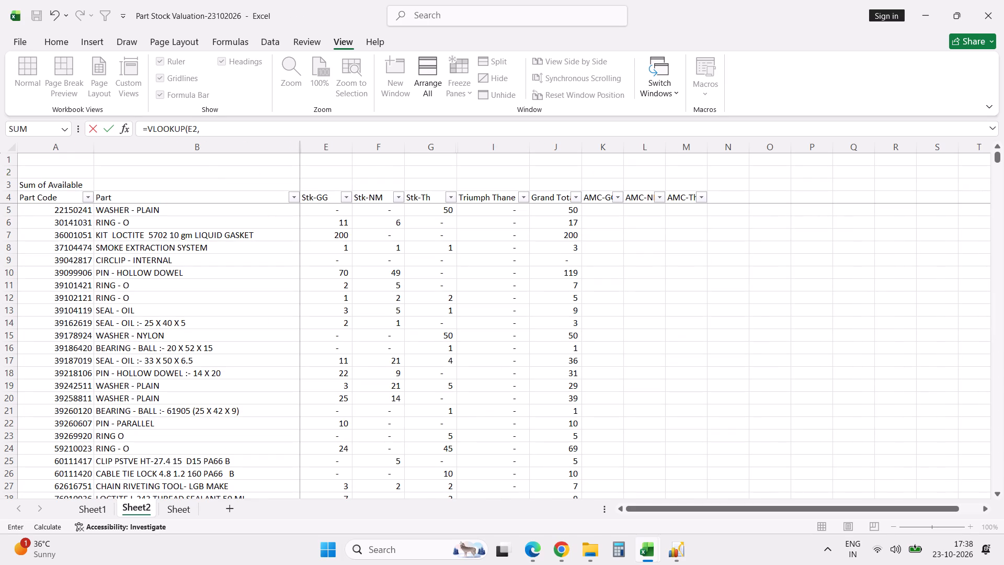
left_click(65, 212)
key("shift+Right")
key("shift+Right")
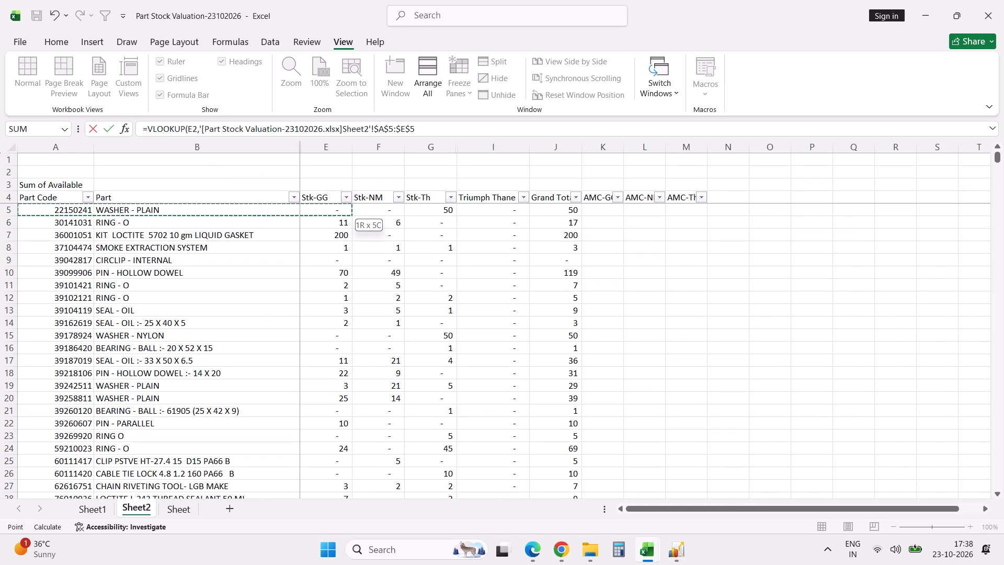
key("shift+Right")
key("shift+Right")
key("ctrl+shift+Down")
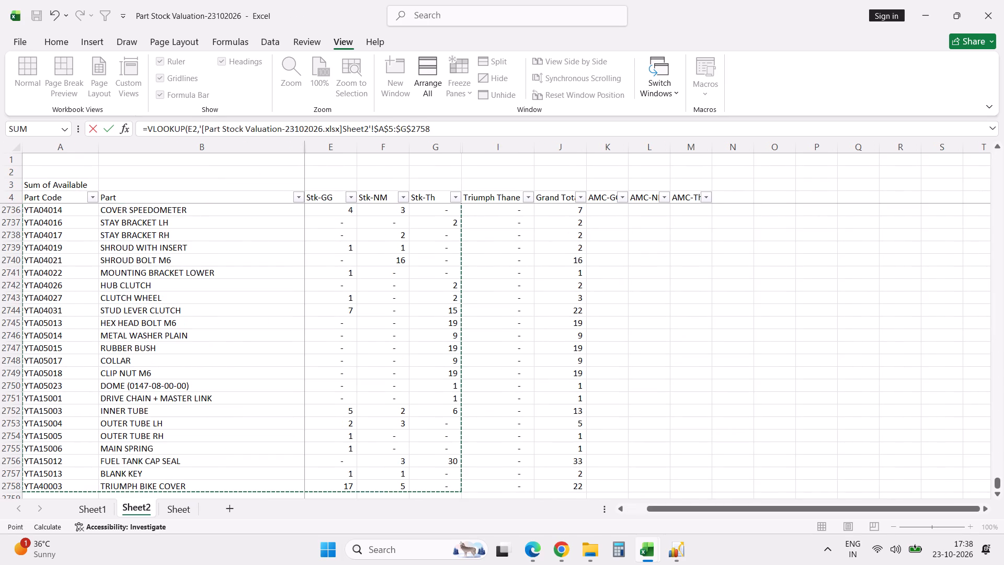
type(",5,0")
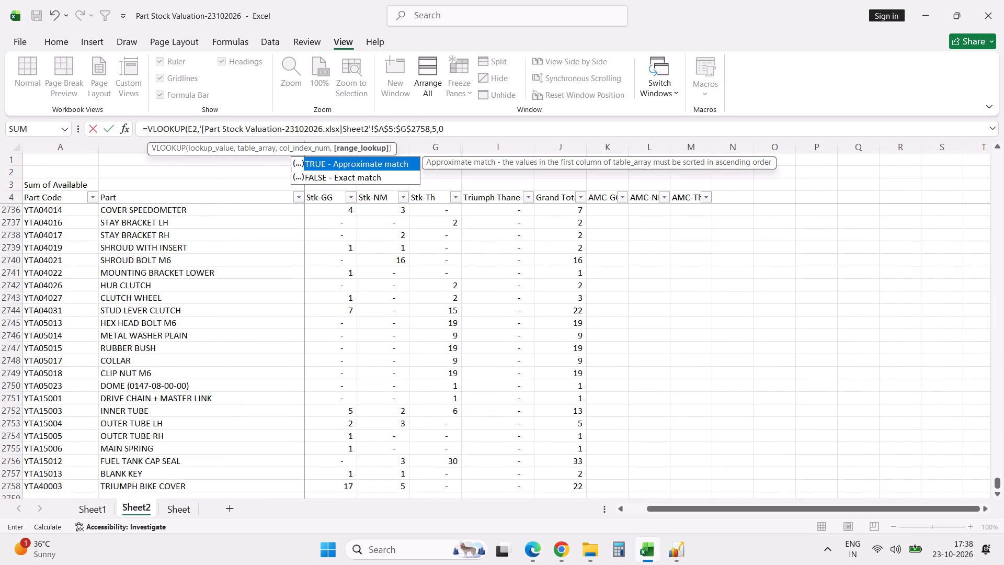
key("Return")
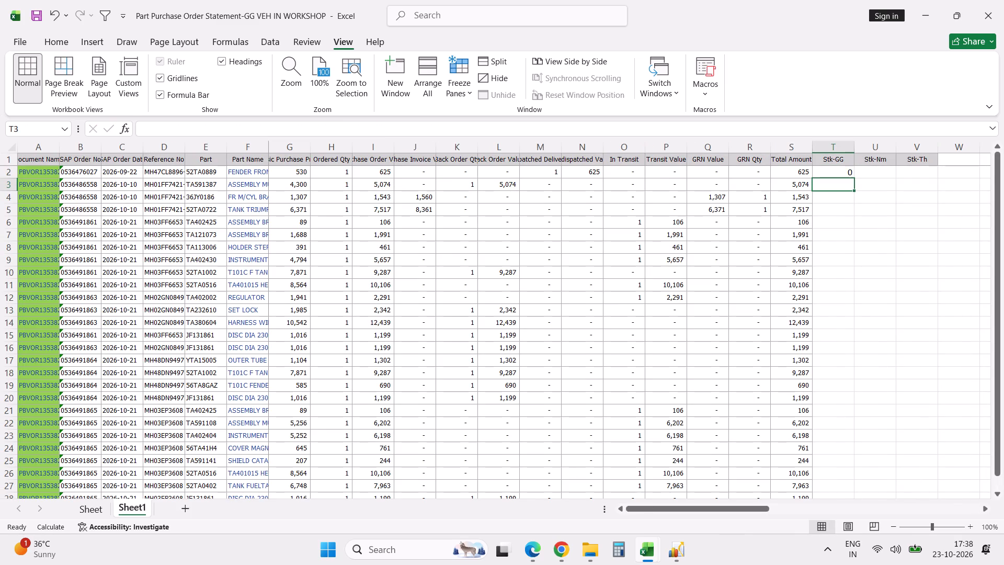
Copy the Stk-GG lookup formula text, without its equals sign, into the first Stk-Nm and Stk-Th cells.
left_click(837, 172)
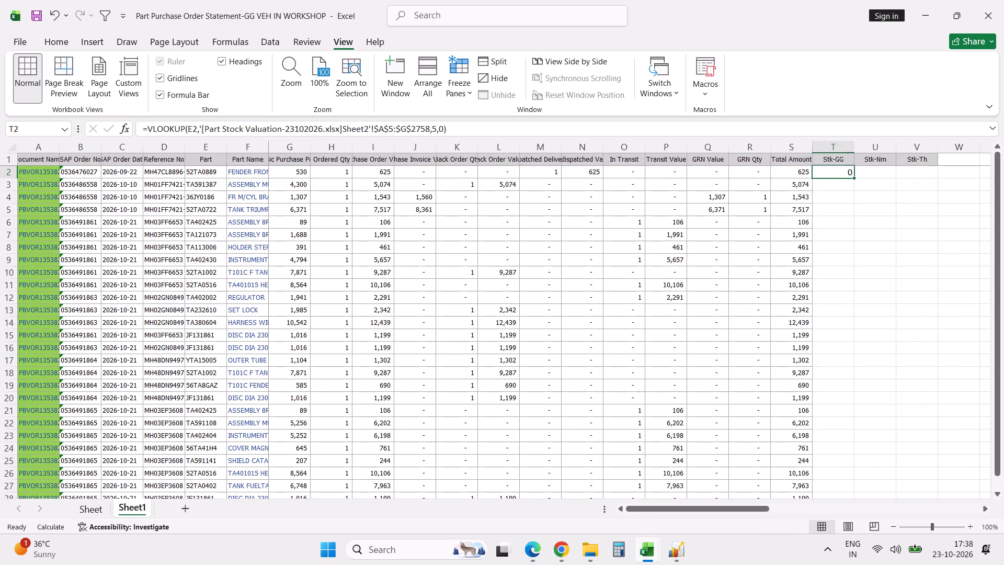
left_click(459, 128)
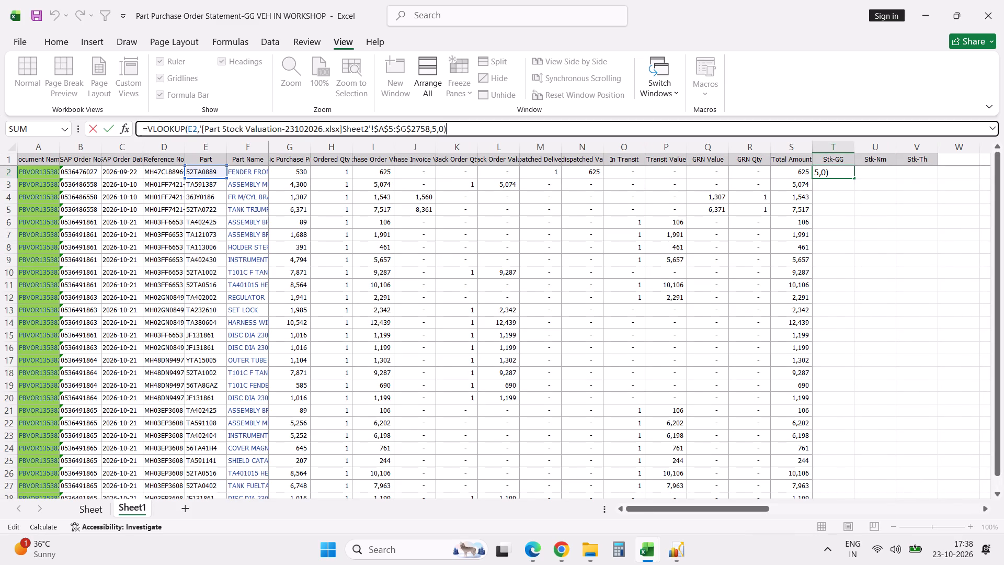
left_click(148, 126, "shift")
key("ctrl+c")
key("Tab")
key("ctrl+v")
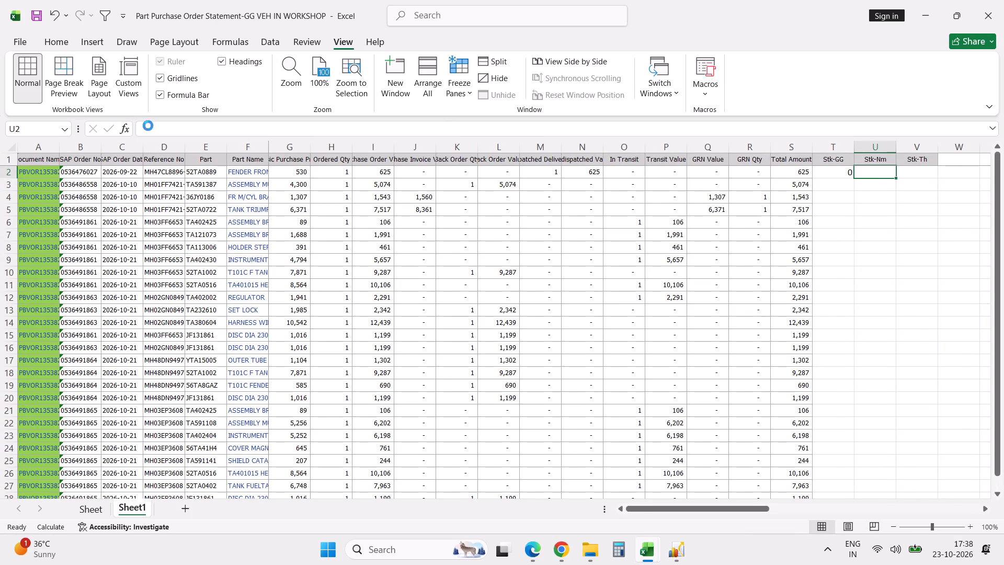
key("Tab")
key("ctrl+v")
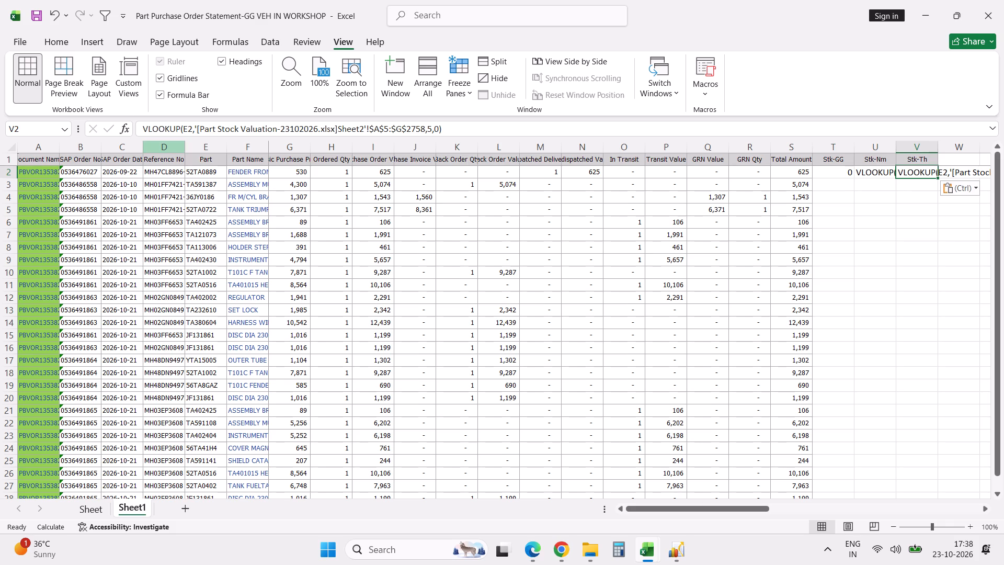
Change the Stk-Nm lookup to return column 6 and restore its leading equals sign.
left_click(871, 171)
left_click(541, 134)
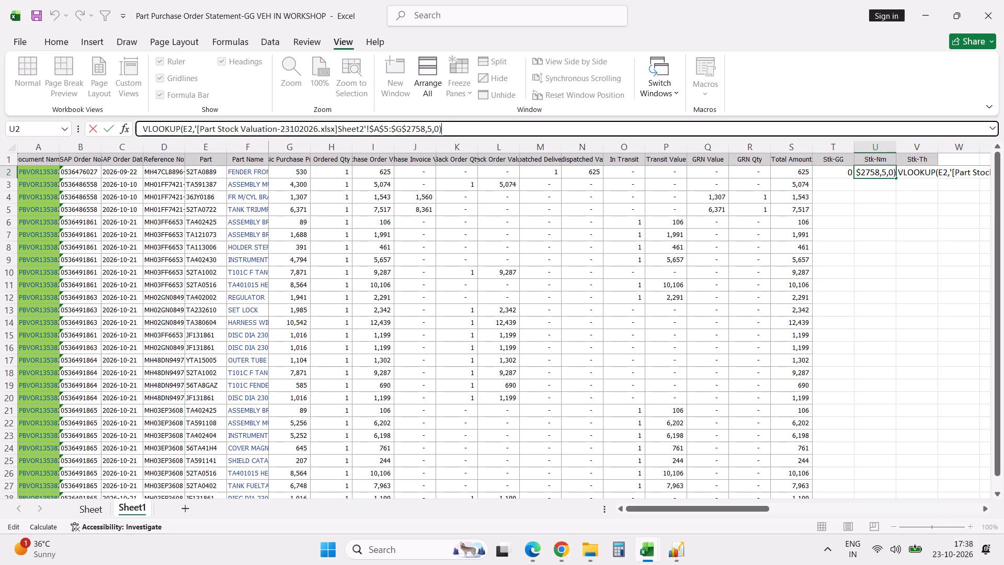
key("Left")
key("Left")
key("Left")
key("shift+Left")
key("6")
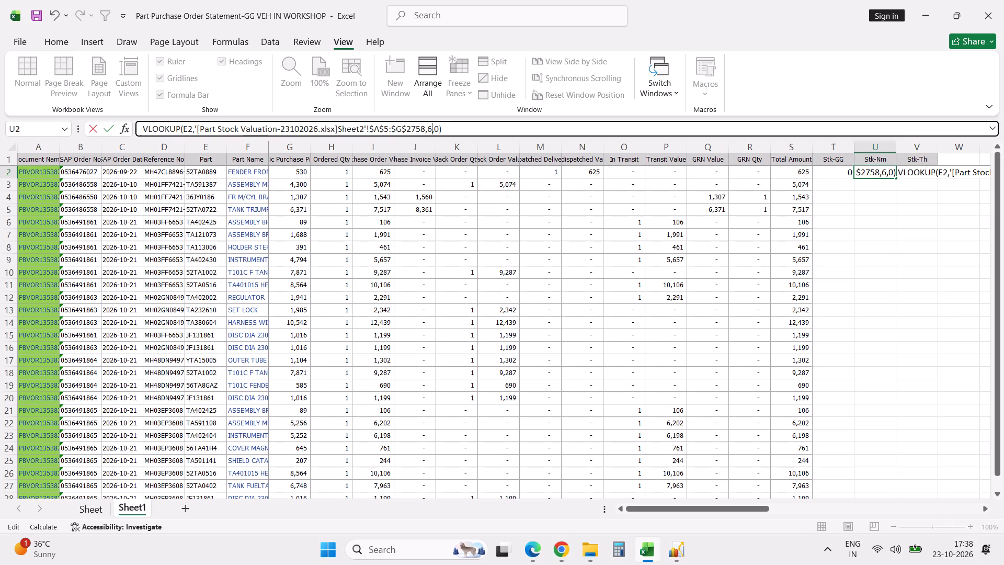
left_click(141, 129)
key("equal")
key("Tab")
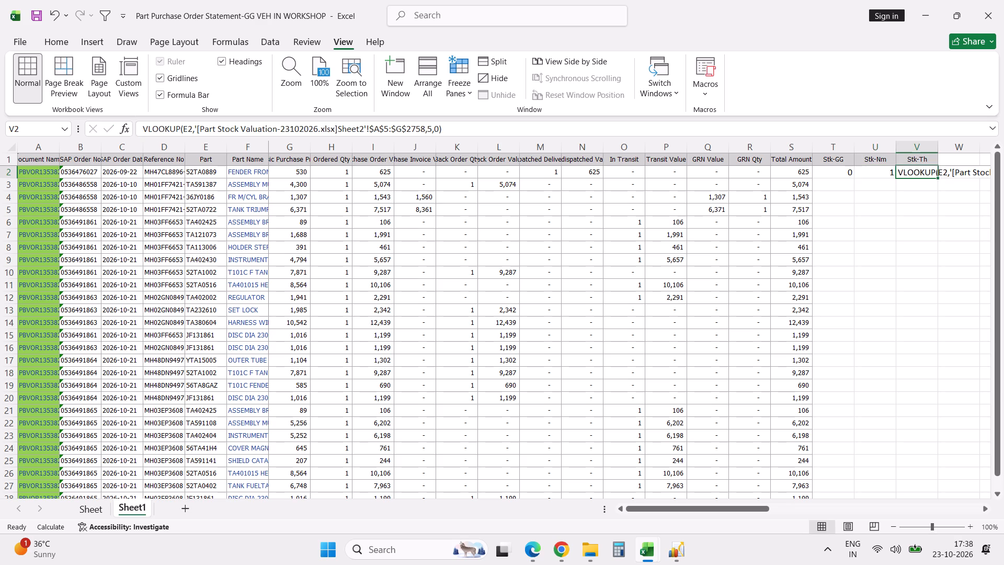
Change the Stk-Th lookup to return column 7 and restore its leading equals sign.
left_click(514, 132)
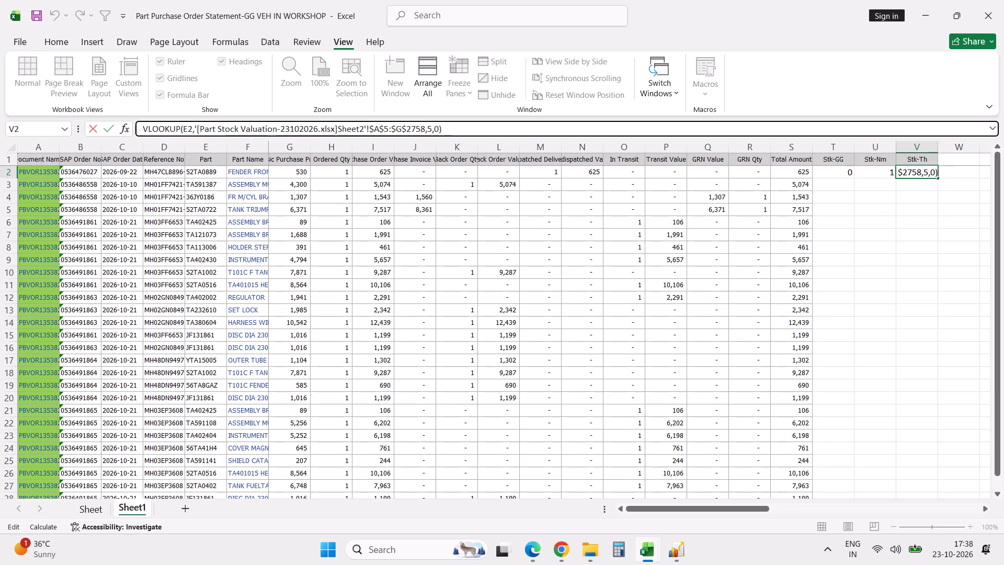
key("Left")
key("Left")
key("Left")
key("shift+Left")
key("7")
left_click(141, 125)
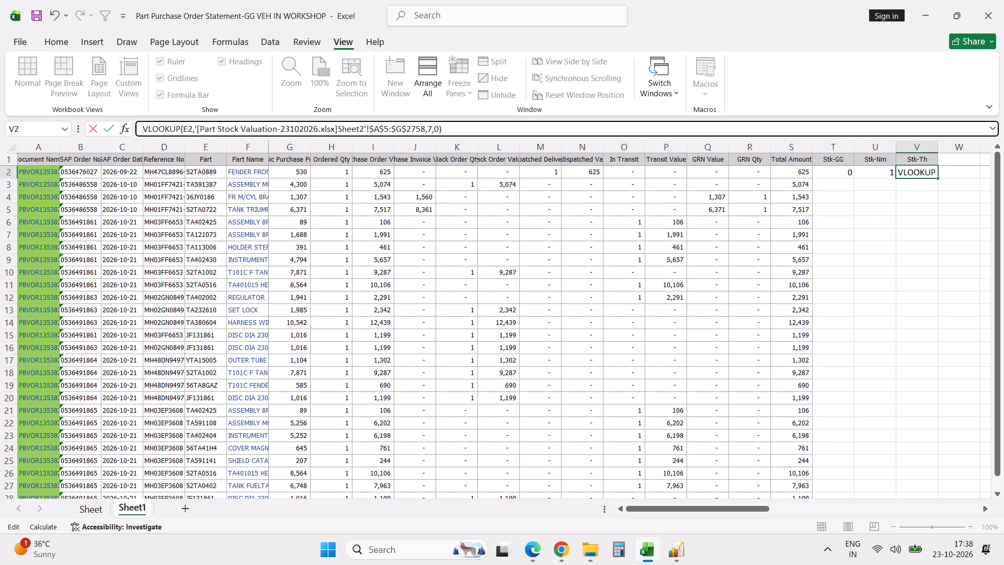
key("equal")
key("Tab")
Fill the Stk-GG, Stk-Nm and Stk-Th lookup formulas down through all order rows.
key("Left")
key("Left")
key("Left")
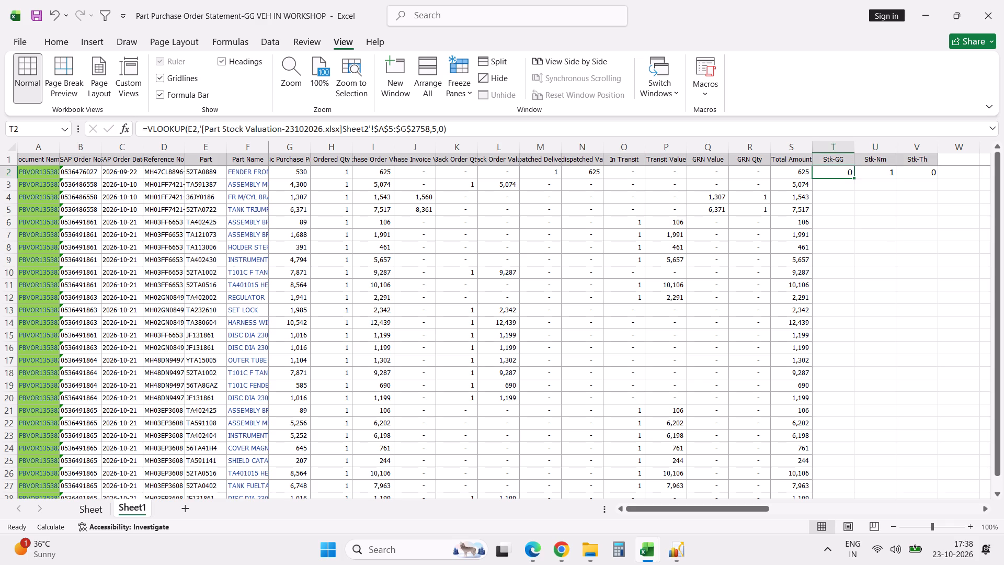
key("shift+Right")
key("shift+Right")
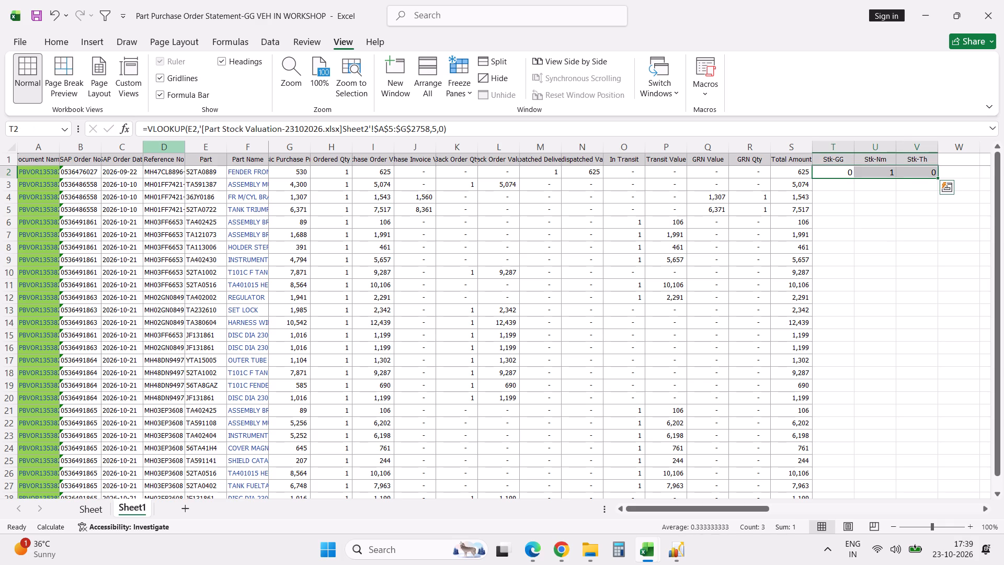
double_click(937, 178)
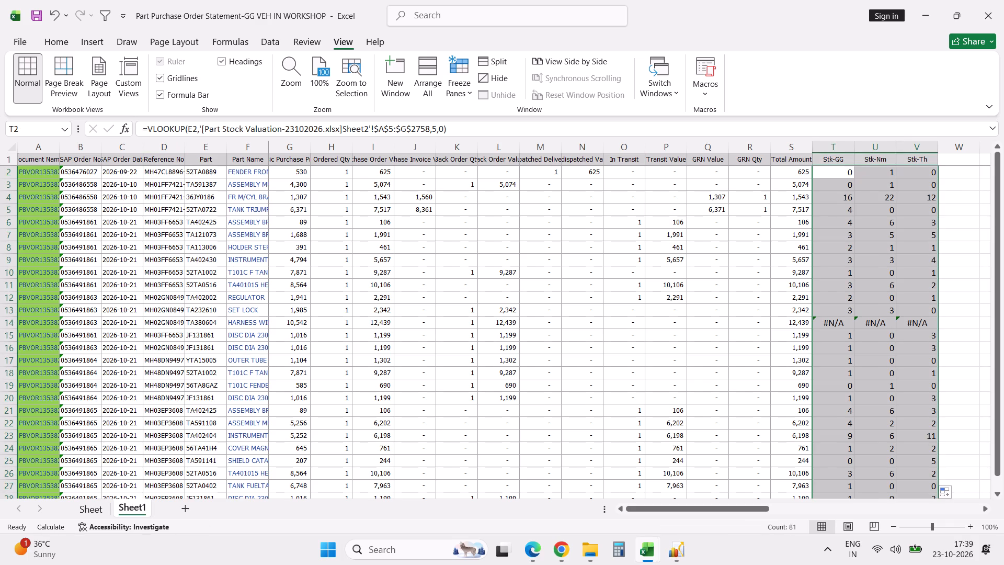
scroll(859, 349, "down", 2)
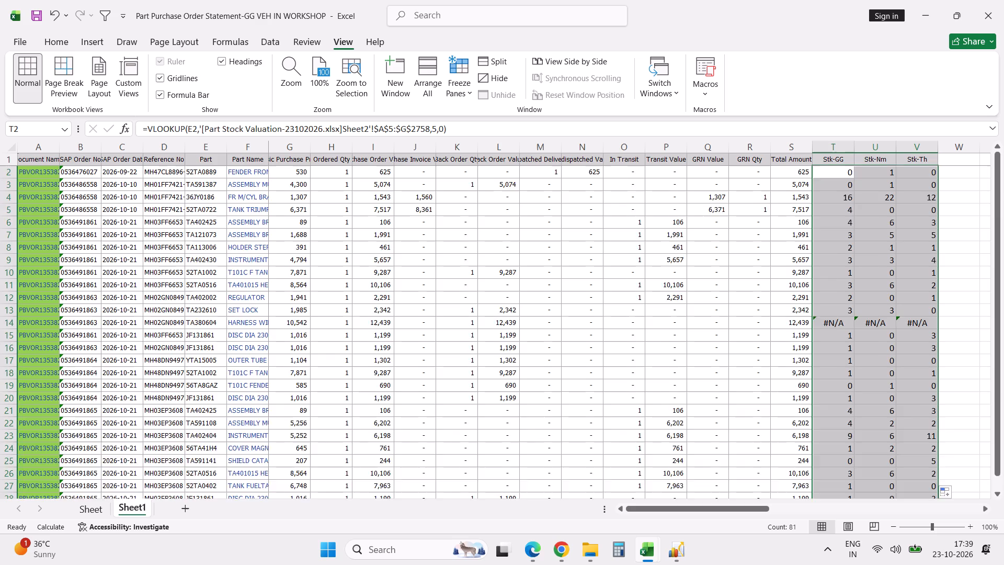
scroll(859, 349, "down", 3)
scroll(859, 349, "up", 15)
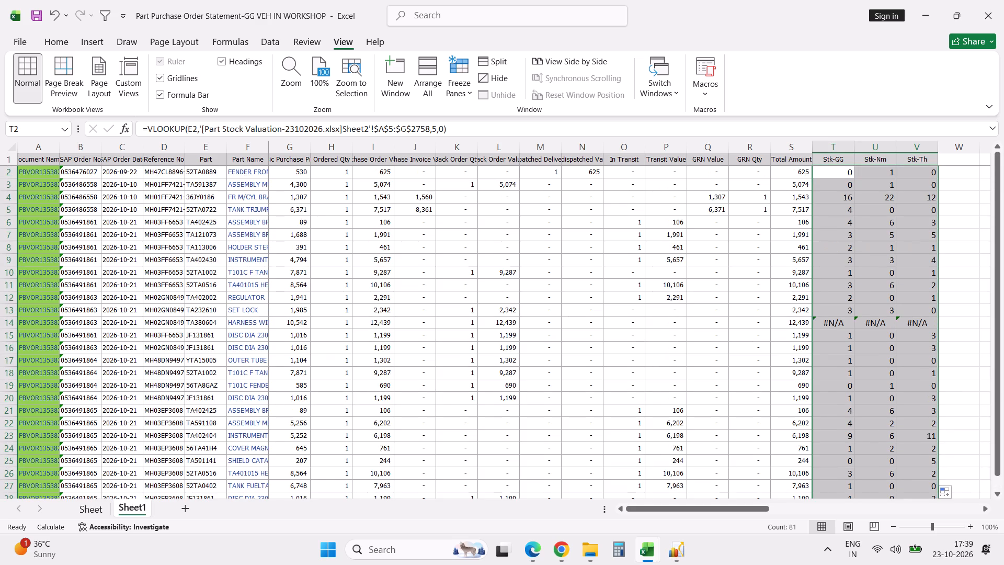
scroll(859, 349, "up", 4)
Copy the filled Stk-GG, Stk-Nm and Stk-Th cells and paste them over themselves as values.
key("ctrl+c")
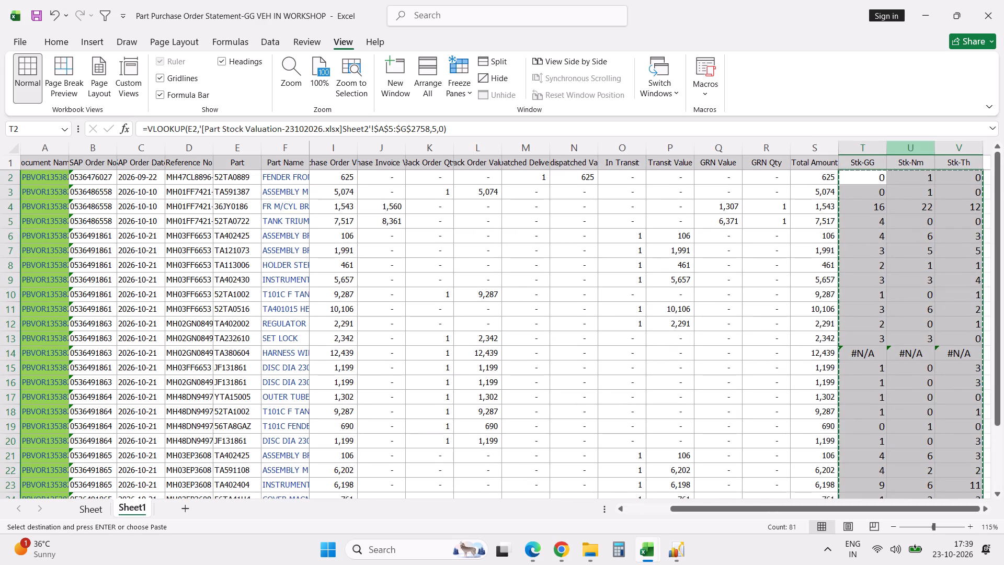
right_click(867, 178)
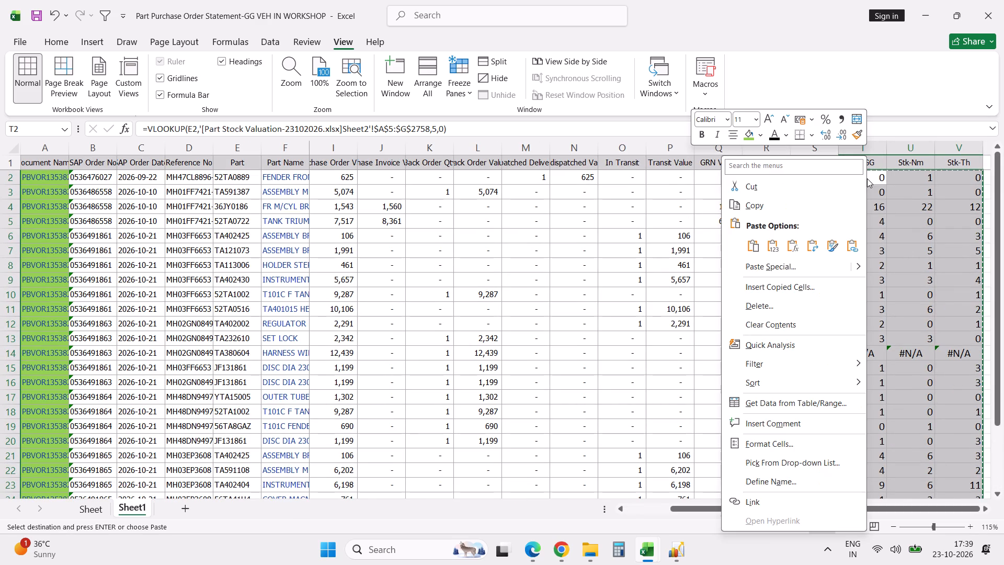
left_click(773, 247)
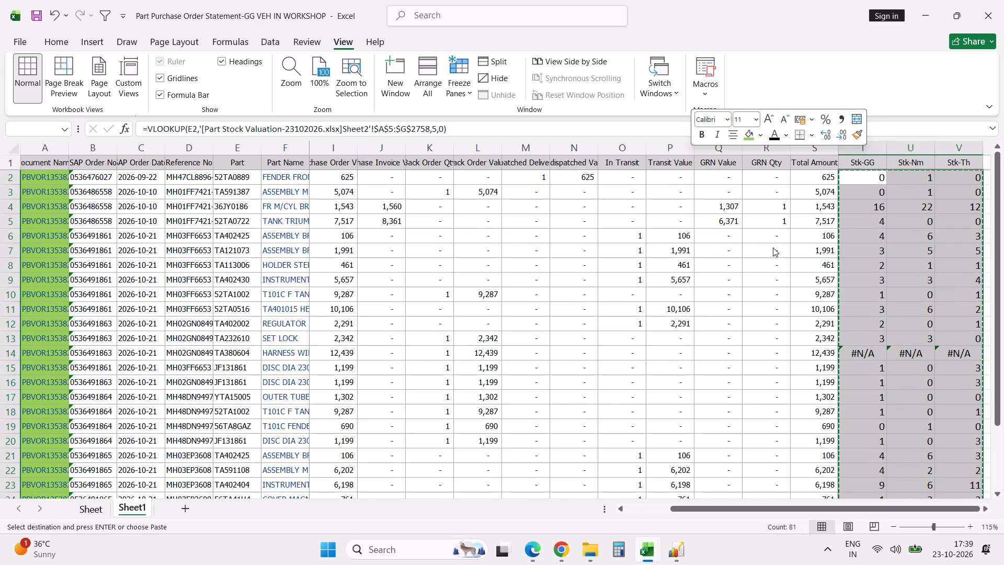
left_click(894, 529)
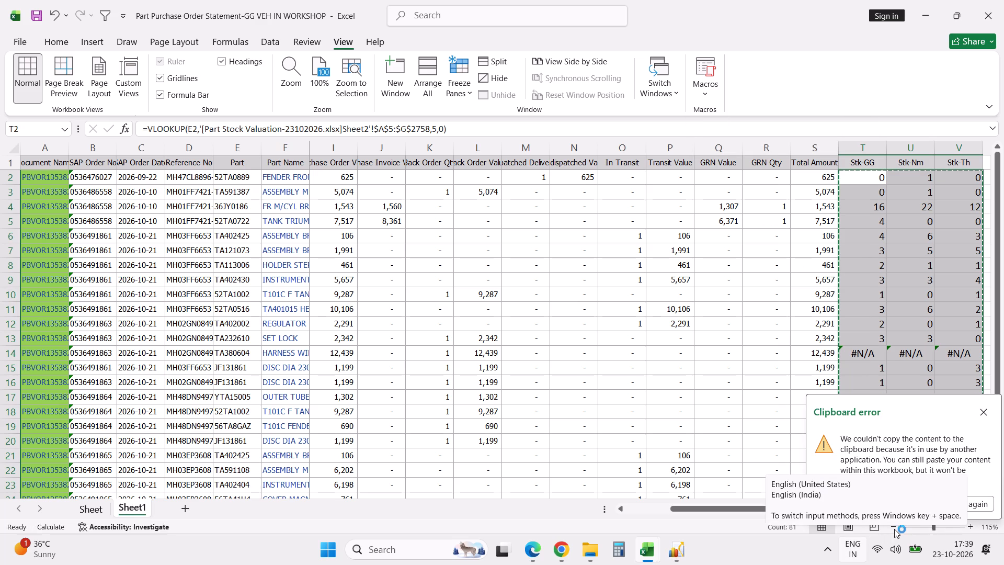
Copy the Total Amount cell formatting onto the Stk-GG, Stk-Nm and Stk-Th cells for all order rows, with the sheet at 100% zoom.
key("Escape")
key("Escape")
left_click(756, 359)
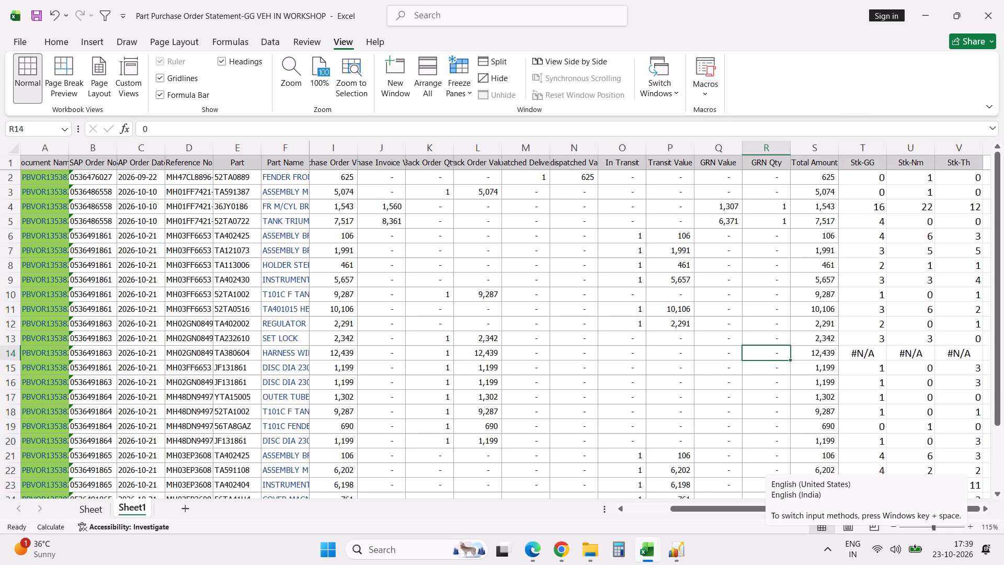
left_click(894, 526)
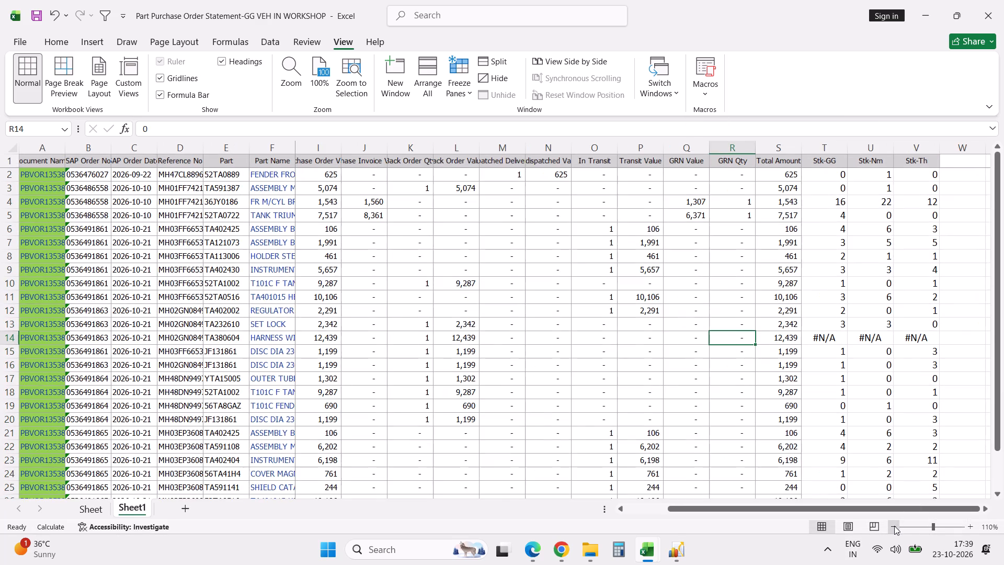
left_click(894, 526)
left_click(605, 348)
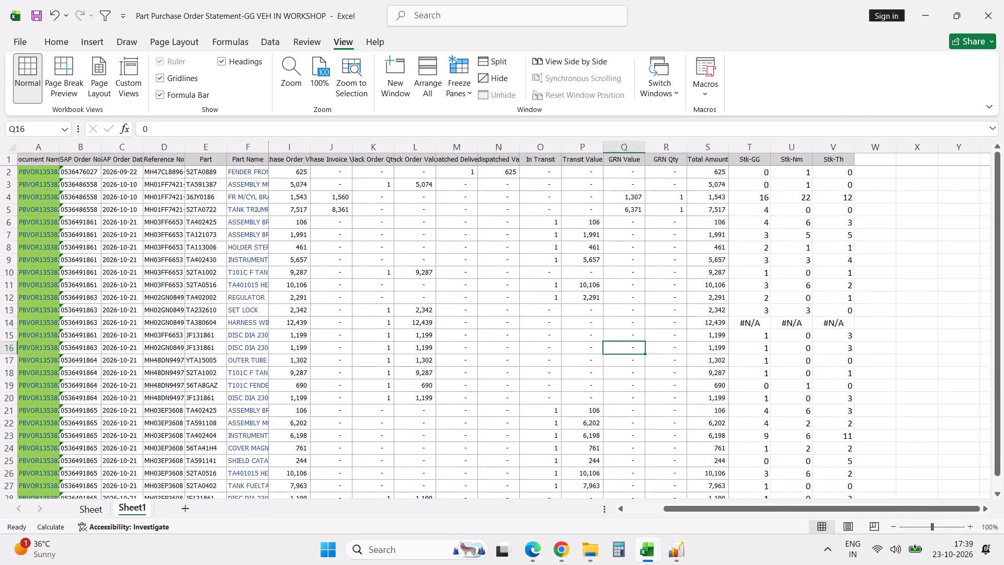
left_click(721, 172)
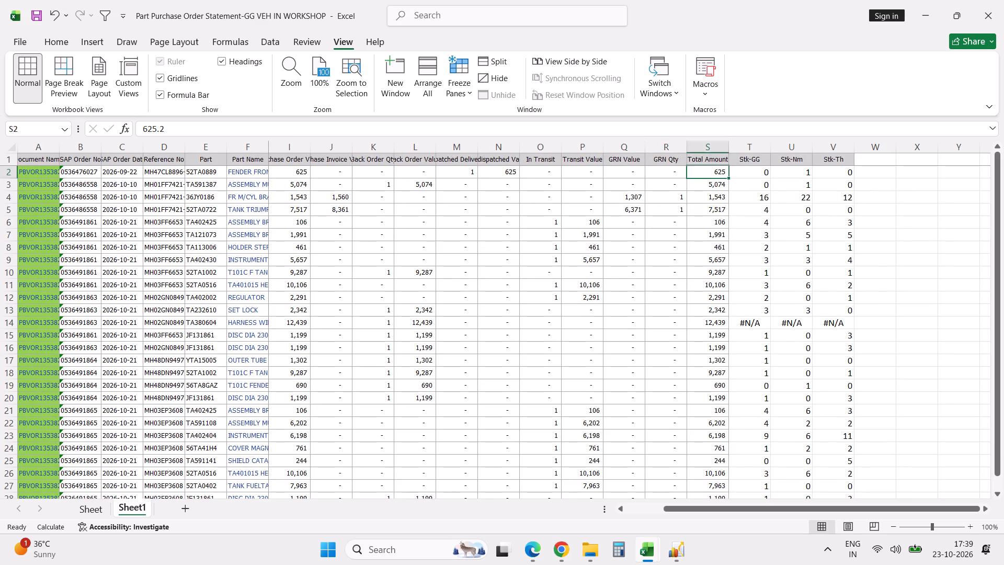
left_click(63, 44)
left_click(98, 98)
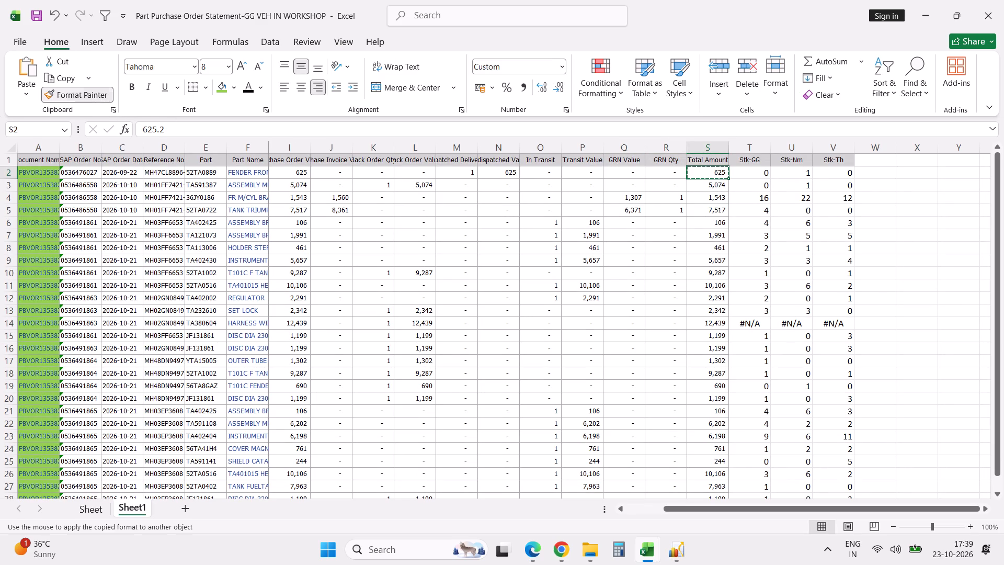
left_click_drag(757, 174, 823, 518)
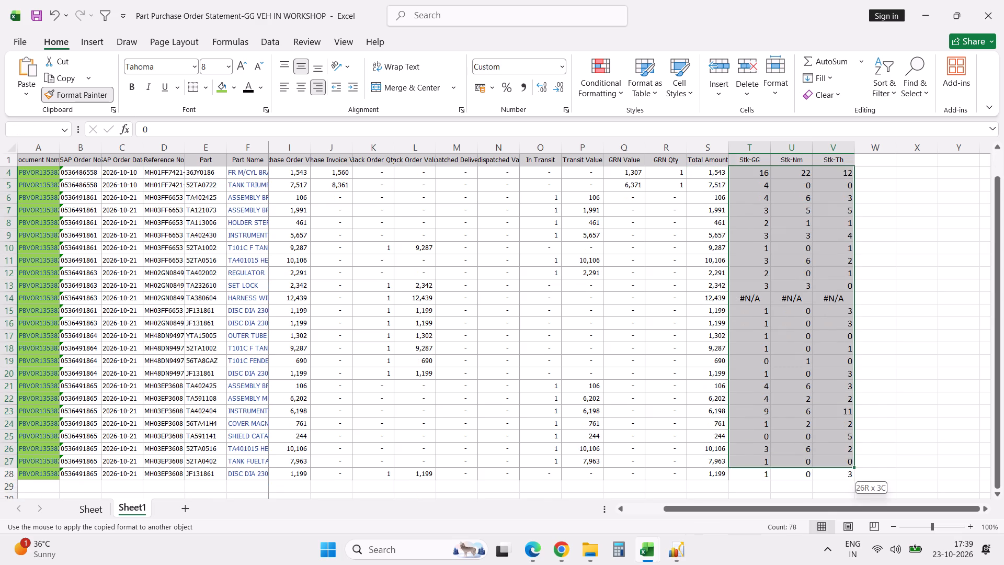
left_click_drag(823, 518, 823, 519)
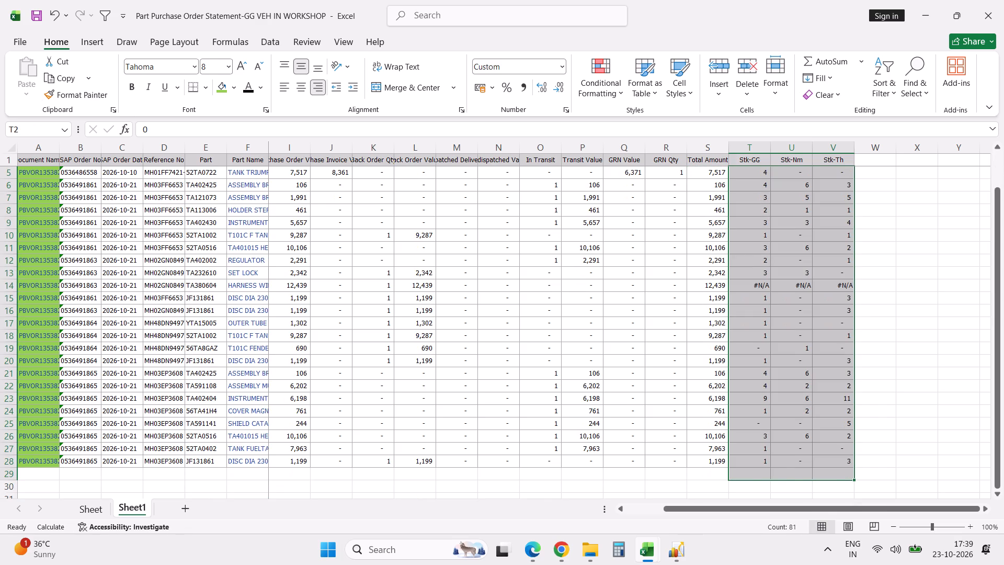
left_click(878, 415)
Replace the #N/A stock values for part TA380604 with 0 in the Stk-GG, Stk-Nm and Stk-Th columns.
left_click(752, 287)
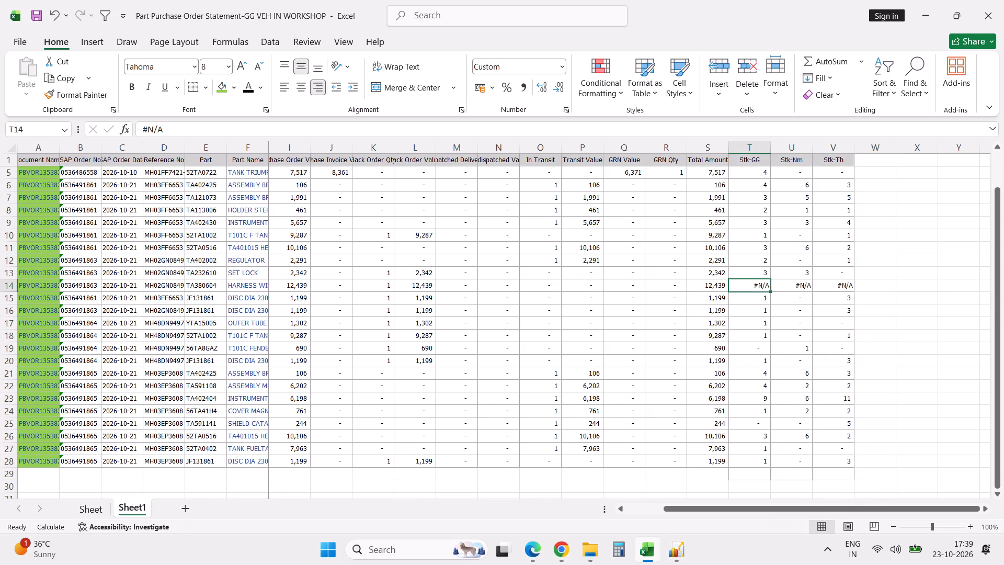
key("0")
key("Tab")
key("0")
key("Tab")
key("0")
key("Tab")
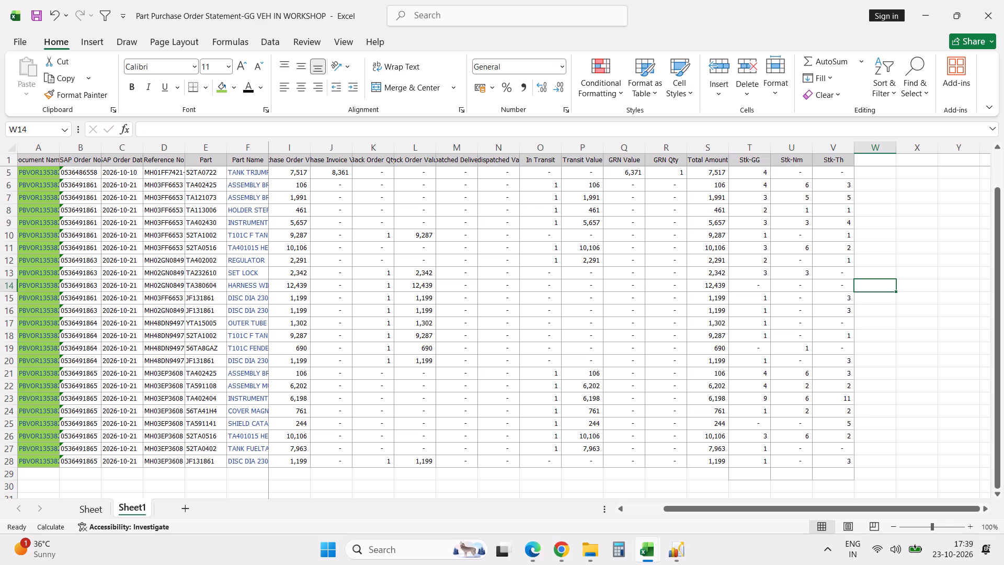
Turn on filtering for the header row of the extracted orders sheet.
scroll(752, 287, "up", 18)
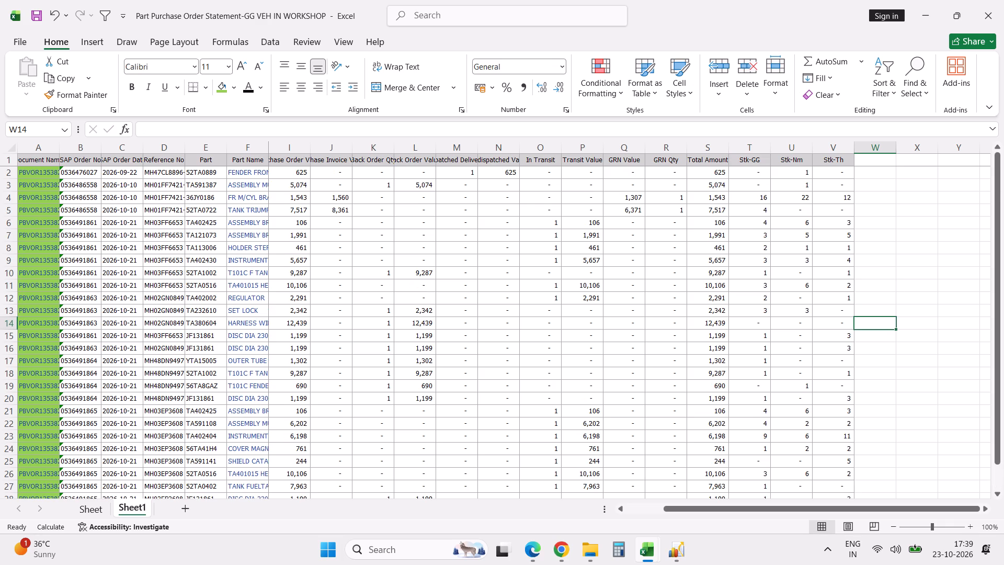
scroll(752, 287, "up", 2)
left_click(54, 157)
key("alt+d")
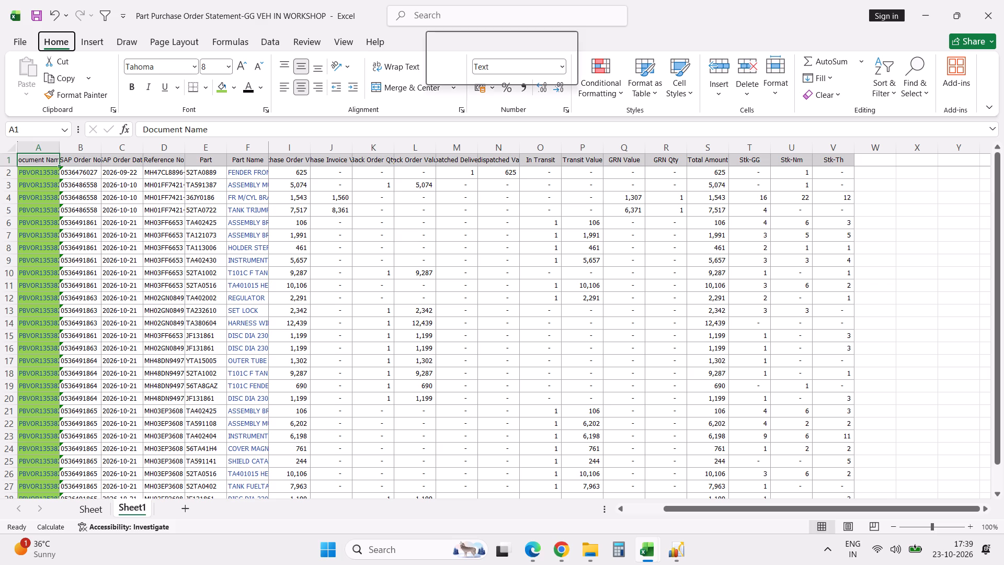
type("ff")
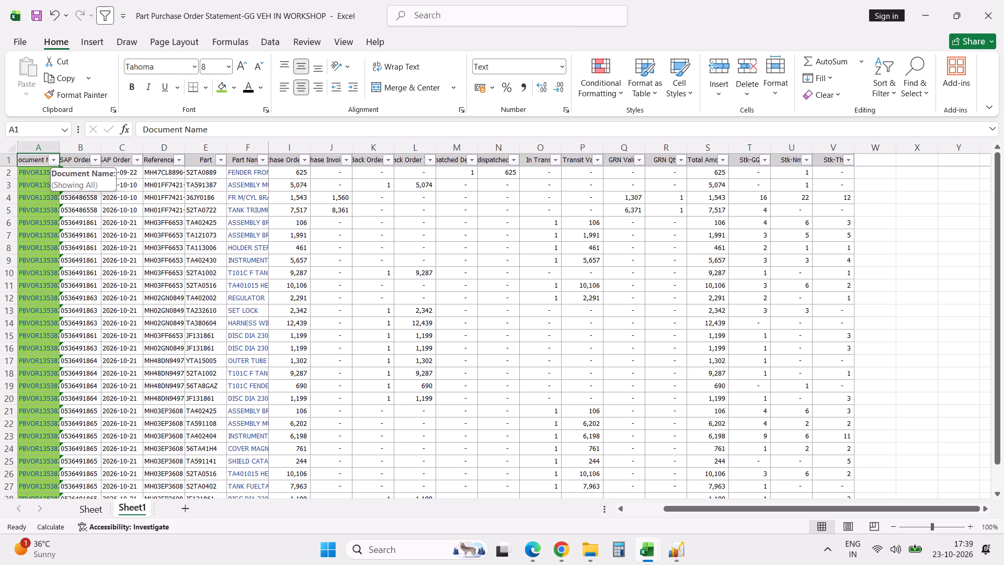
Filter the GRN Value column to show only rows with the "-" value.
left_click(640, 161)
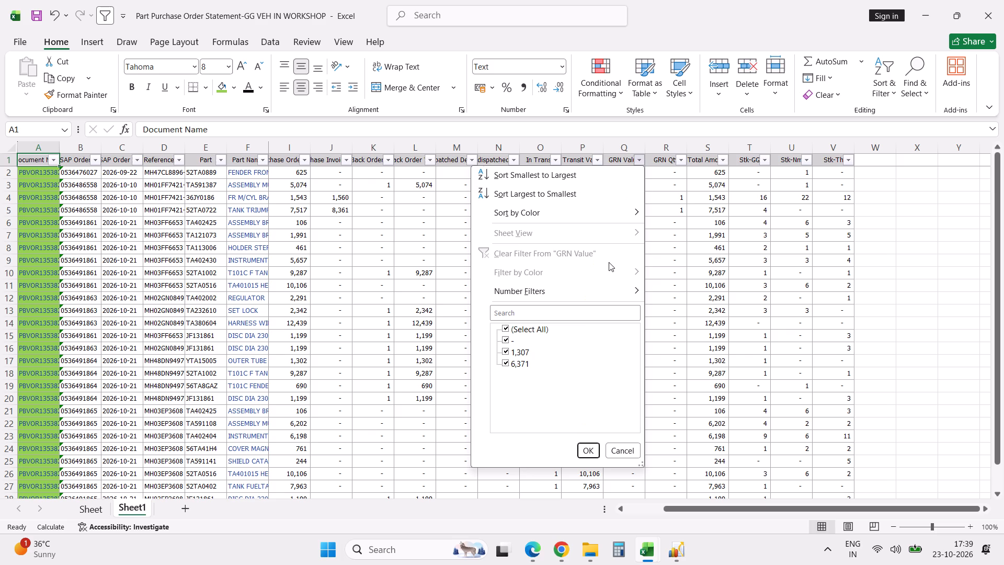
left_click(530, 330)
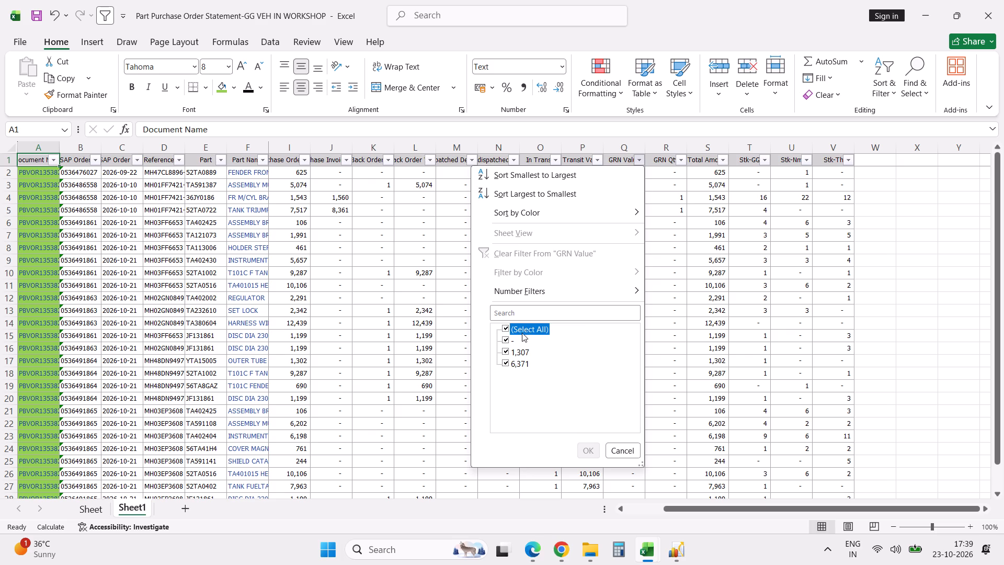
left_click(507, 338)
left_click(588, 449)
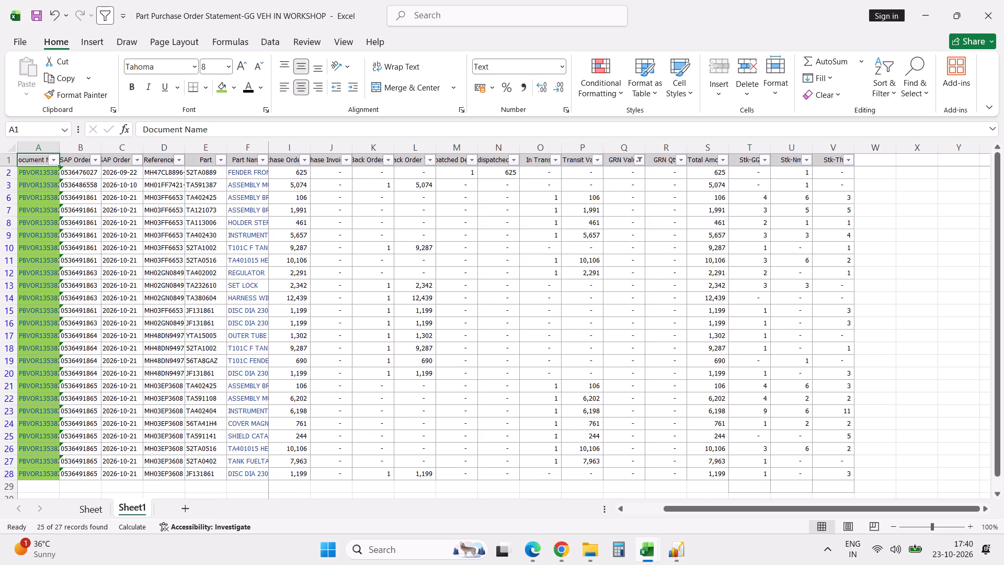
Filter the Transit Value column to show only rows with the "-" value.
left_click(595, 162)
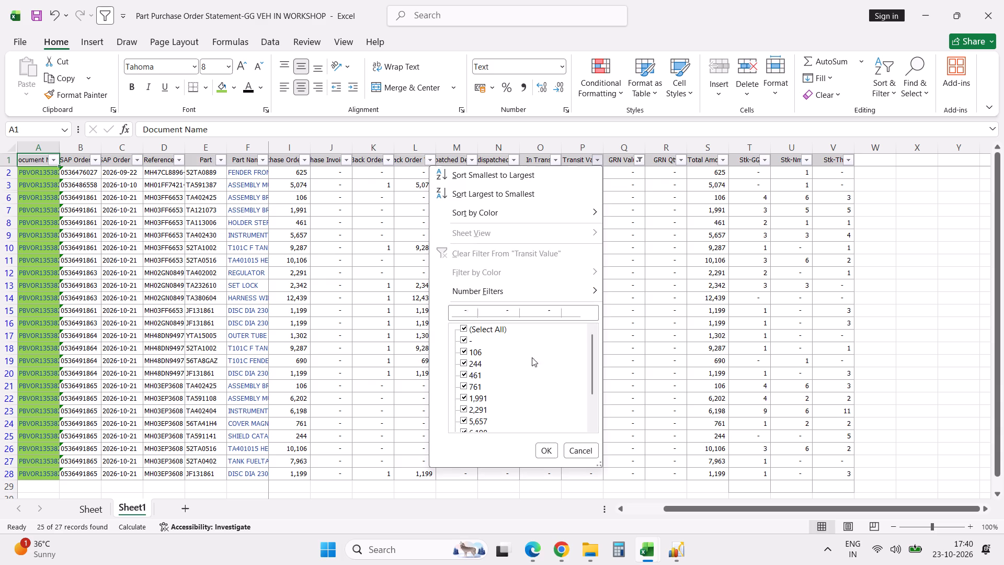
left_click(493, 327)
left_click(464, 339)
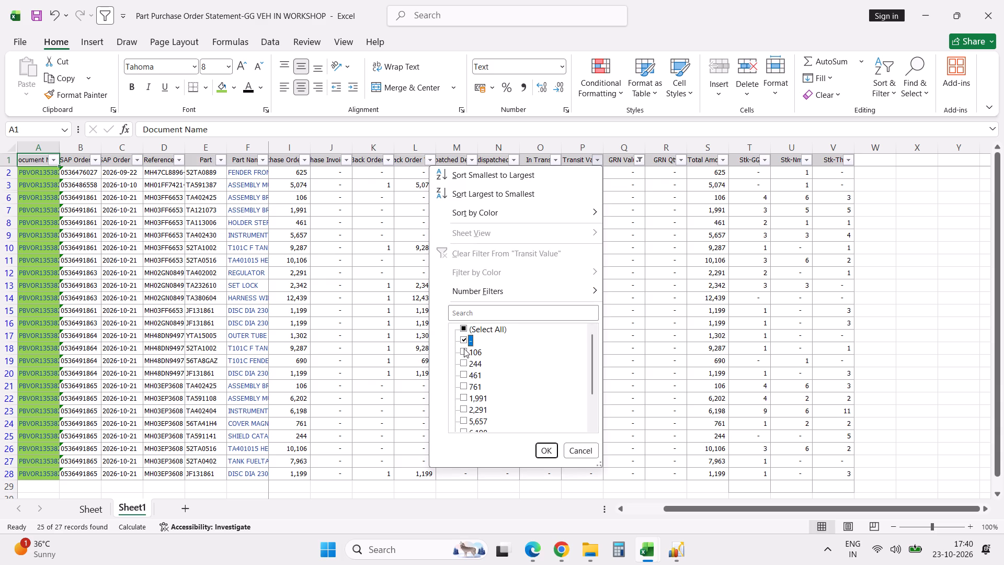
left_click(547, 450)
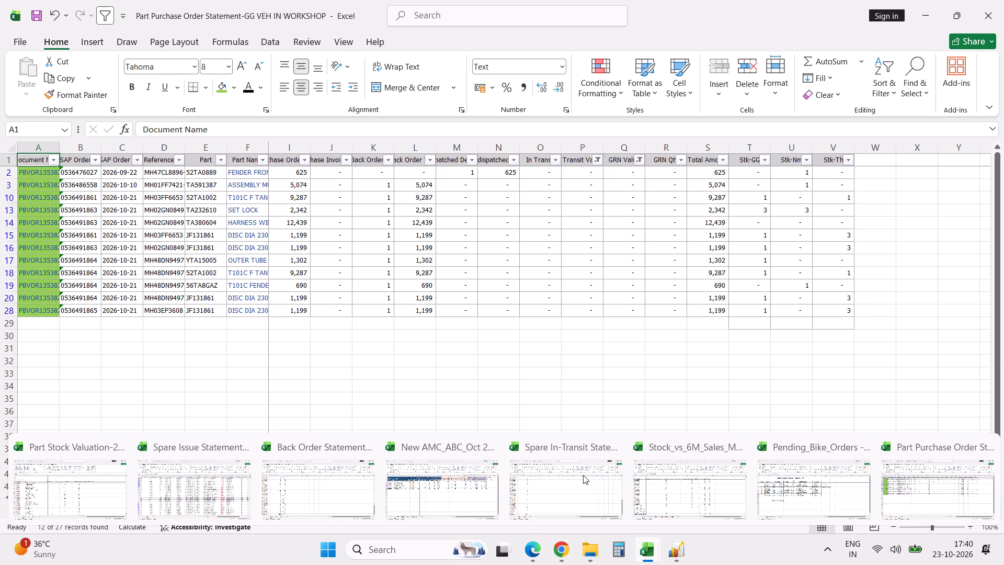
Switch to the Spare In-Transit Statement workbook and search its Sheet1 part summary for "jf".
left_click(583, 475)
left_click(406, 334)
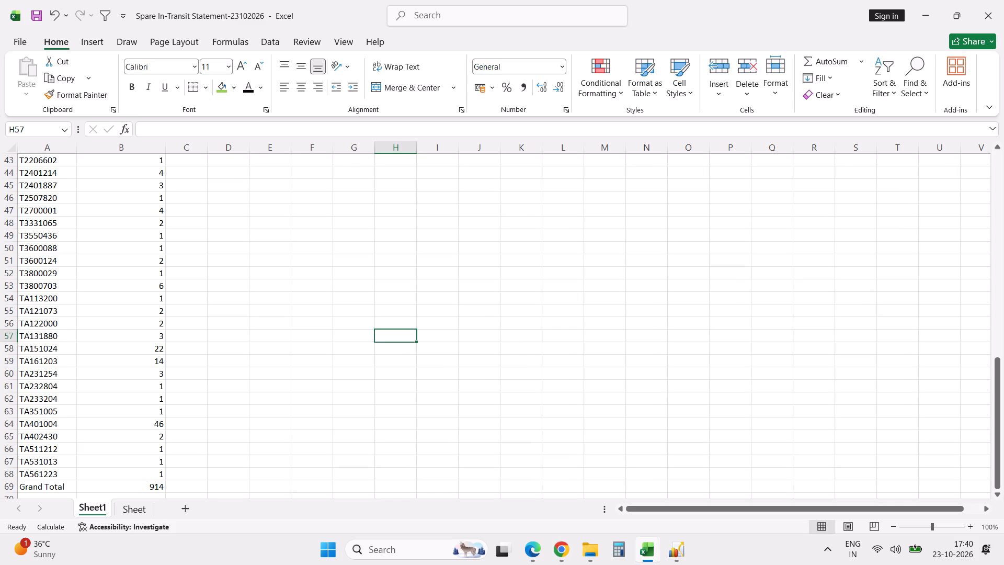
key("ctrl+f")
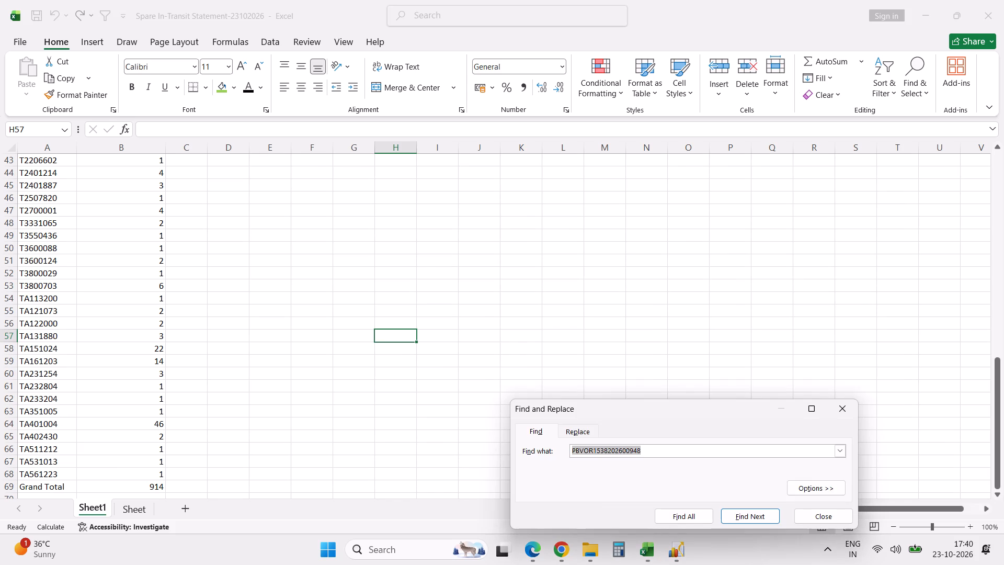
type("jf")
key("Return")
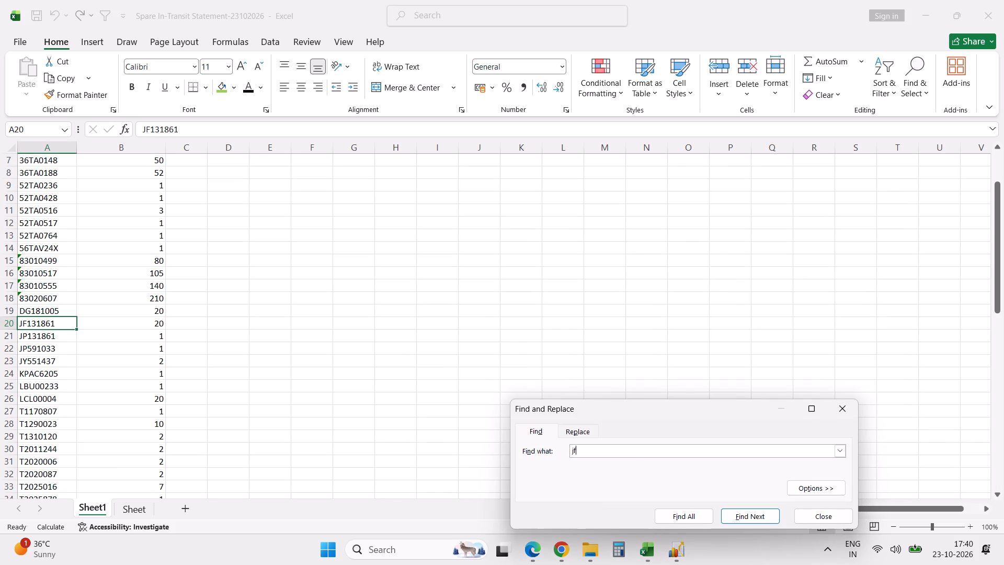
key("Return")
key("Escape")
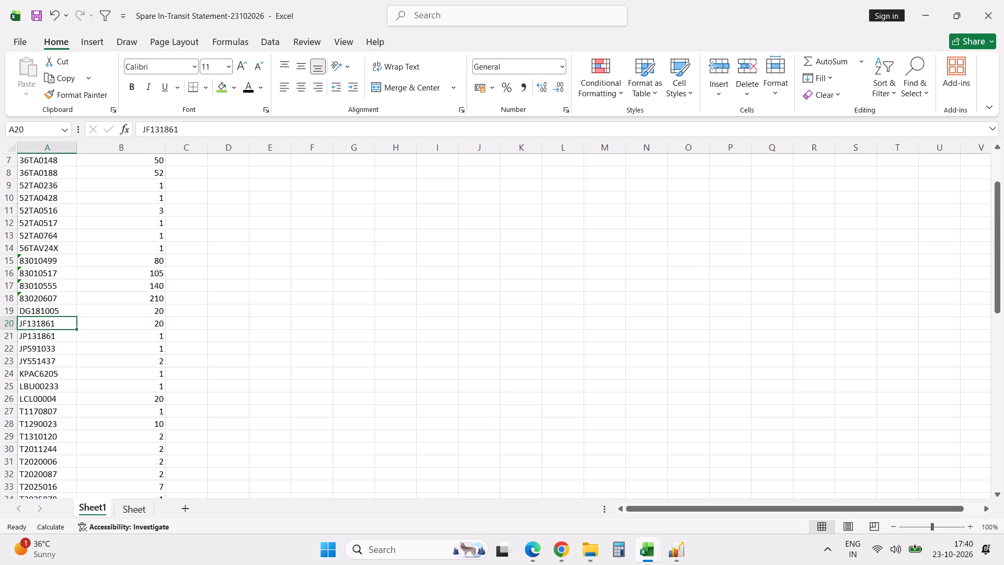
Filter the Item Code column on the in-transit detail sheet by "jf".
left_click(139, 508)
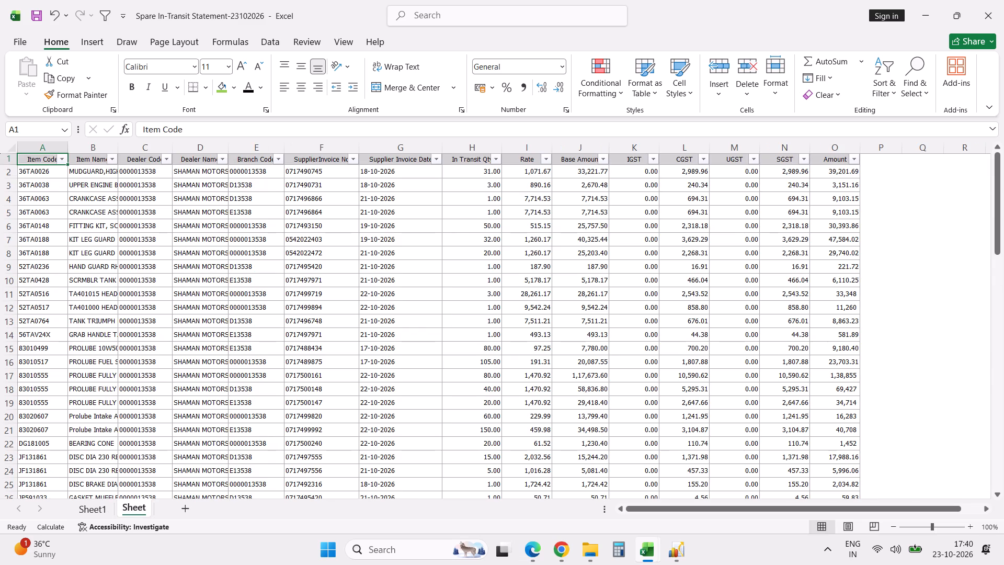
left_click(63, 160)
left_click(73, 311)
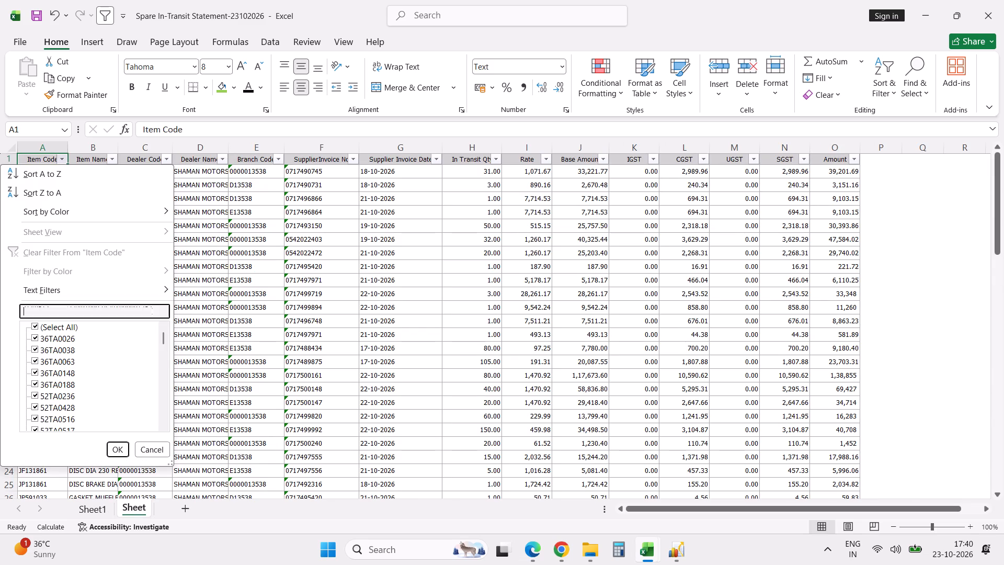
type("jf")
key("Return")
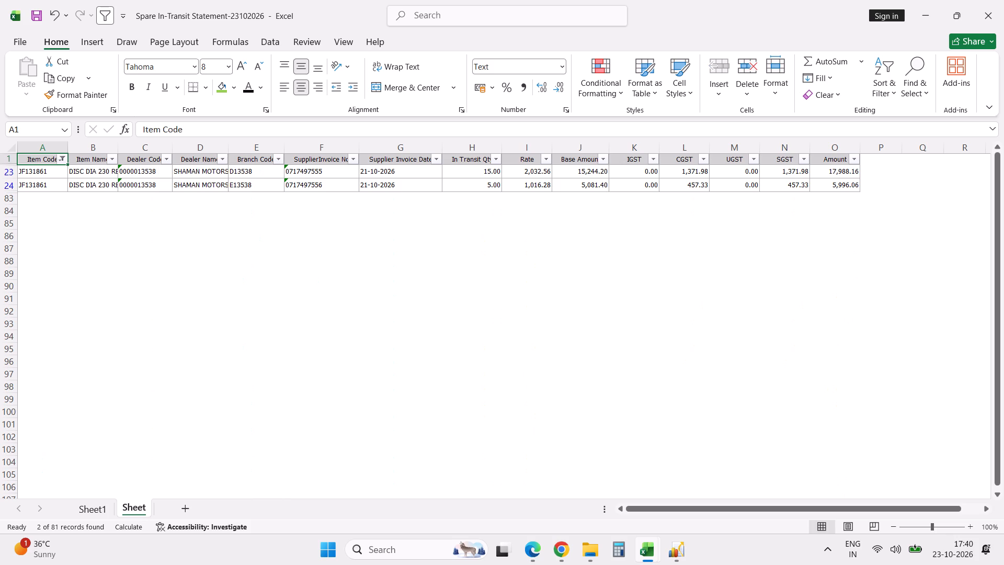
Examine the dealer and branch details of the JF131861 in-transit rows against the filtered purchase orders.
key("alt+Tab")
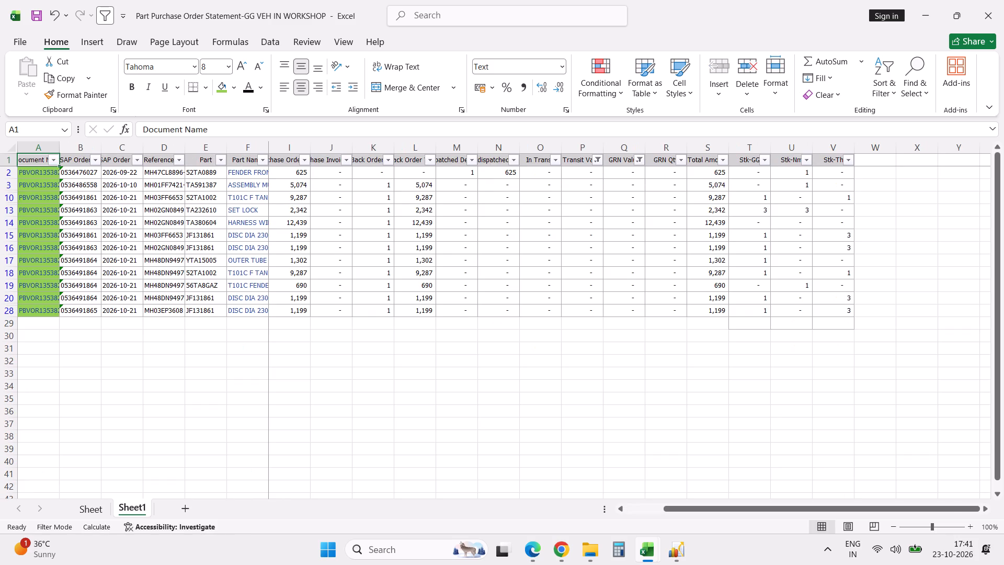
key("alt+Tab")
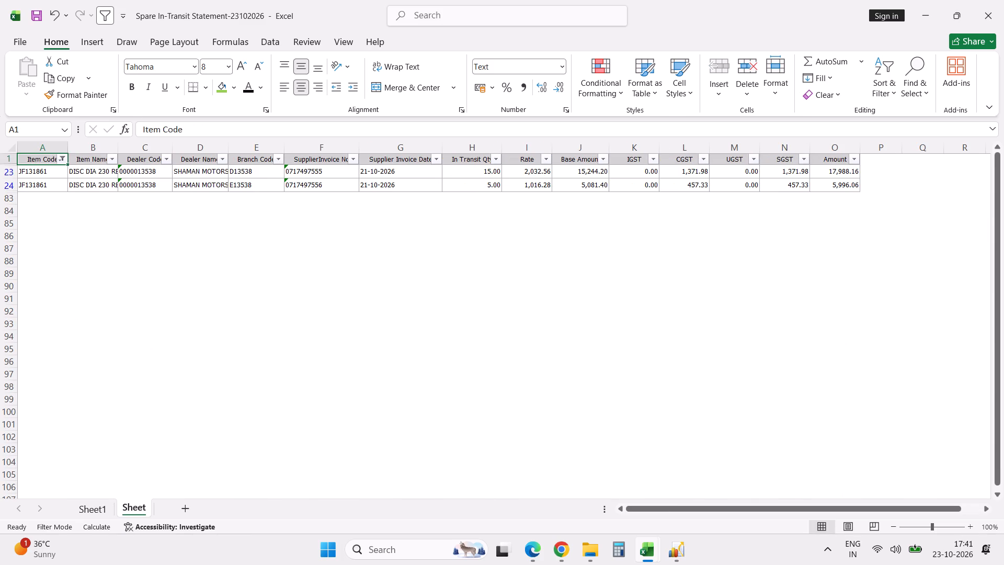
left_click(210, 169)
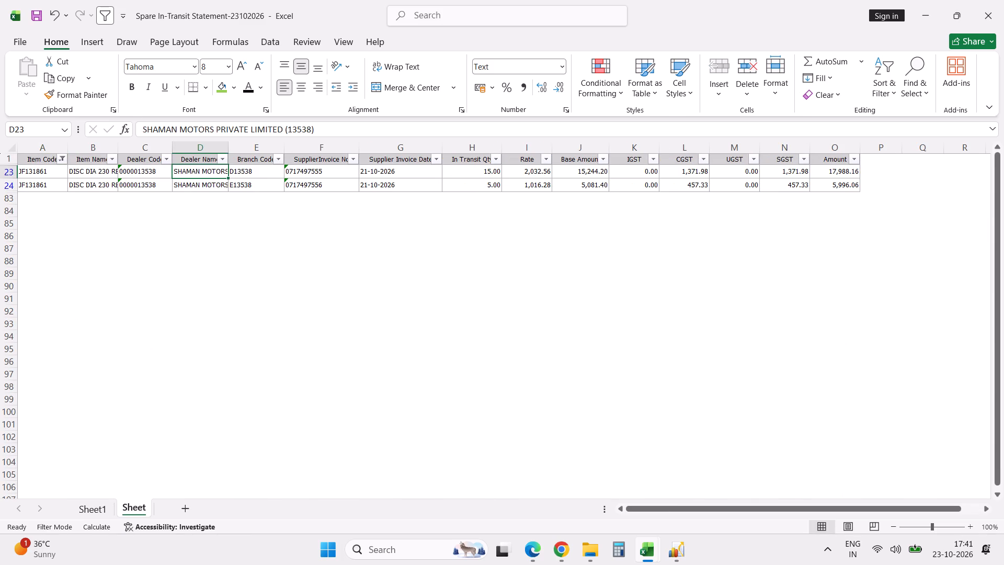
key("Down")
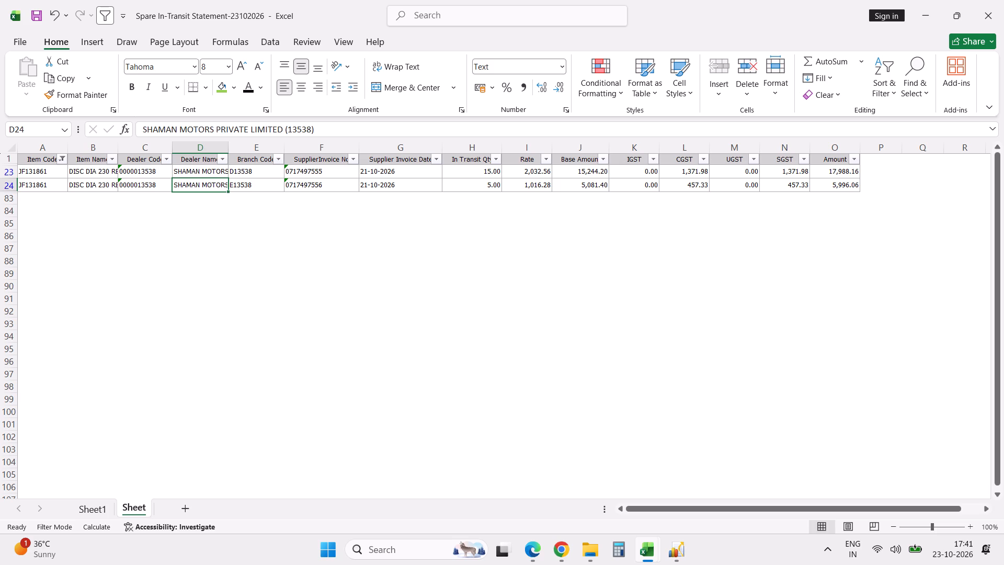
key("Left")
key("Left")
key("Left")
key("Left")
key("Left")
key("Left")
key("Right")
key("Right")
key("Right")
key("alt+Tab")
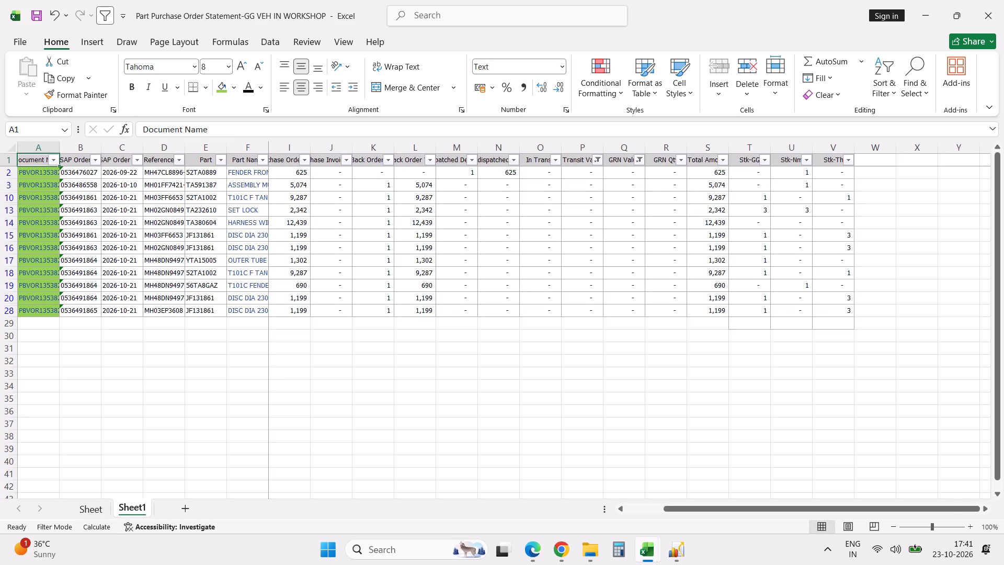
Filter the Part column of the extracted orders sheet to show only JF131861.
left_click(221, 160)
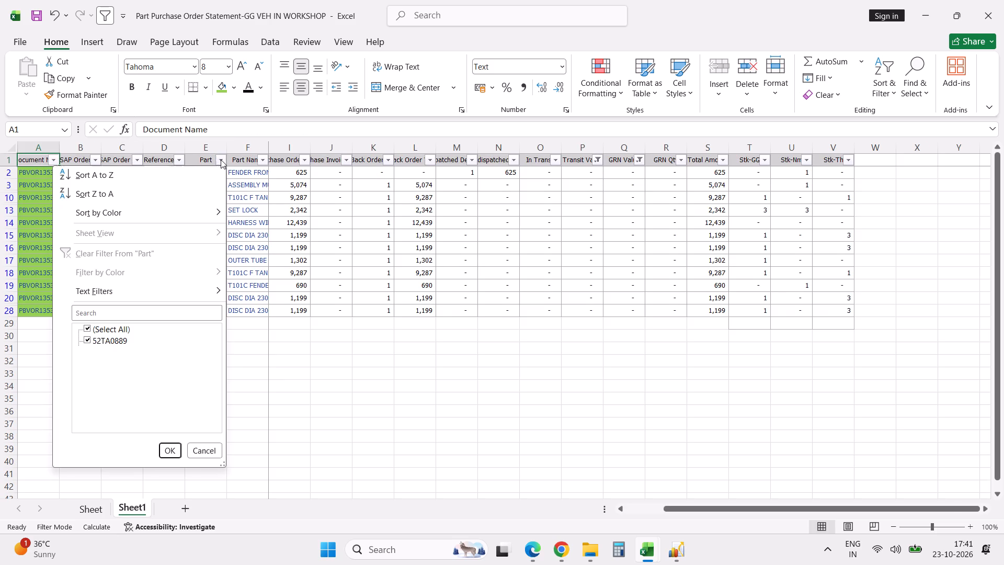
left_click(115, 330)
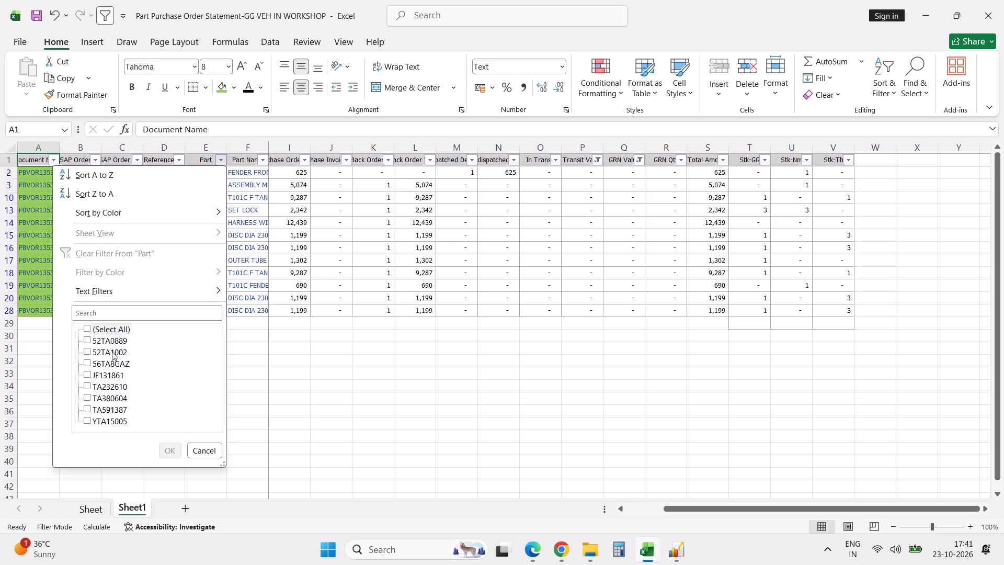
left_click(110, 375)
left_click(170, 448)
Enter "In transit 20" beside each of the four filtered JF131861 rows, in the empty column after Stk-Th.
left_click(872, 176)
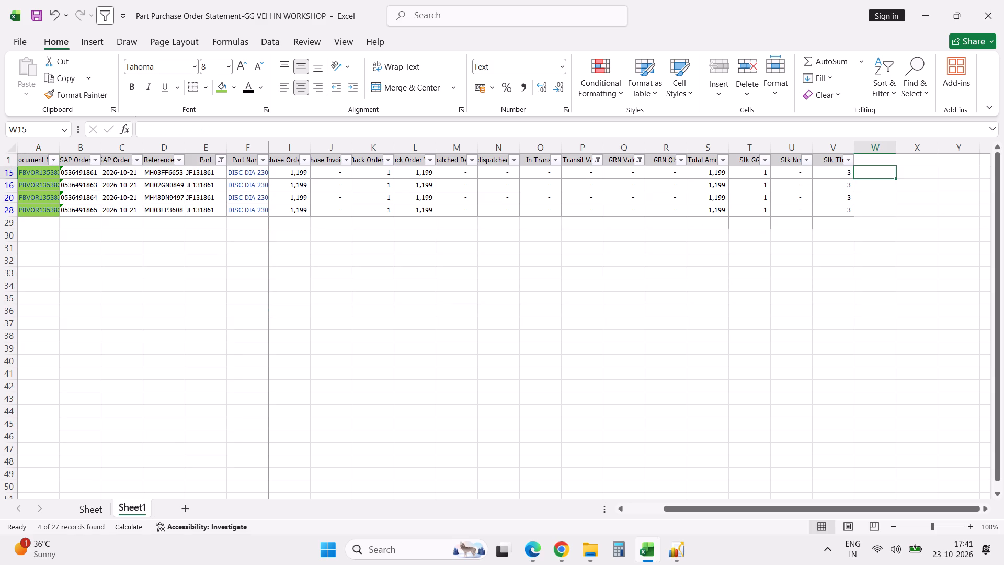
type("In transit")
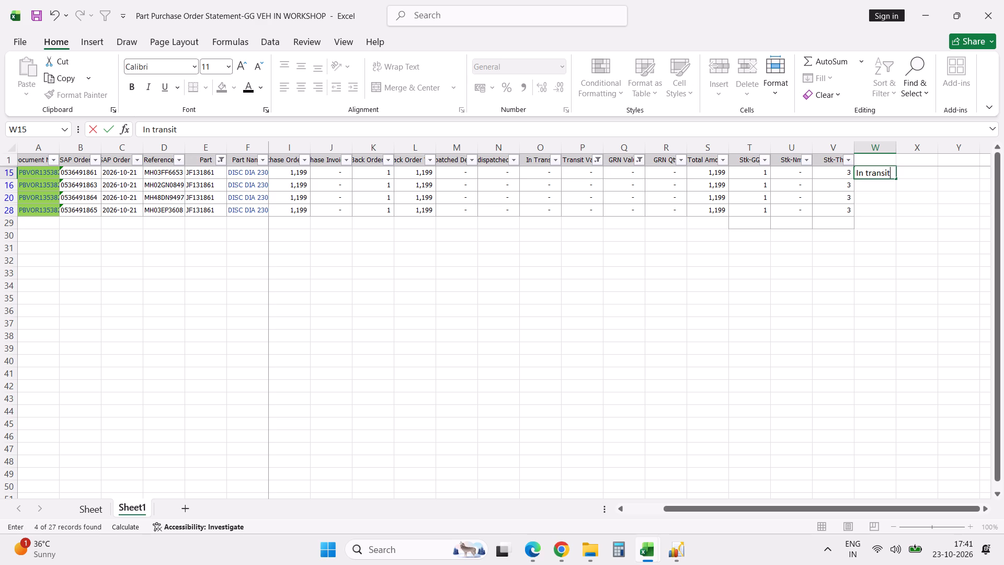
key("space")
type("20")
key("Return")
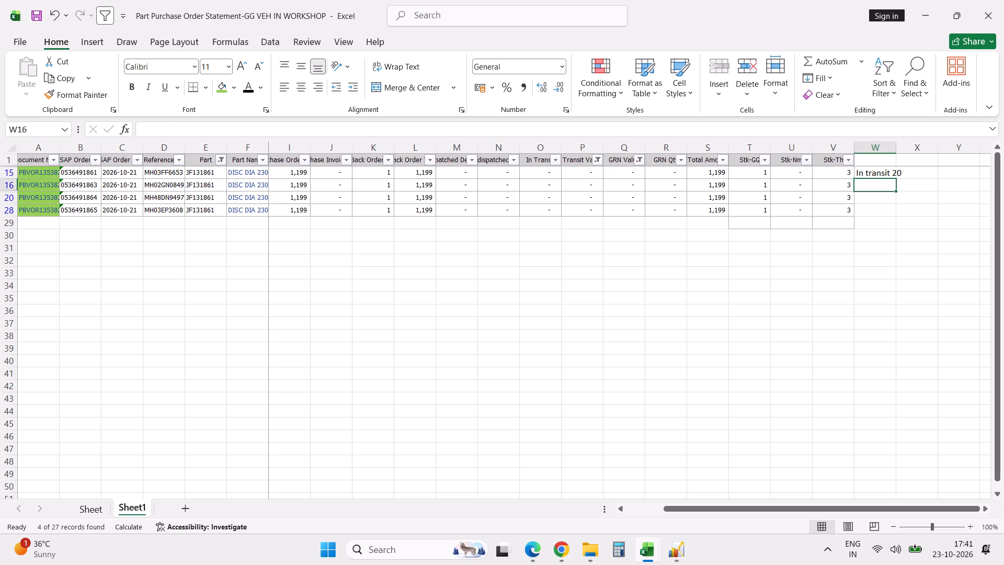
key("Up")
key("ctrl+c")
key("Down")
key("ctrl+v")
key("Down")
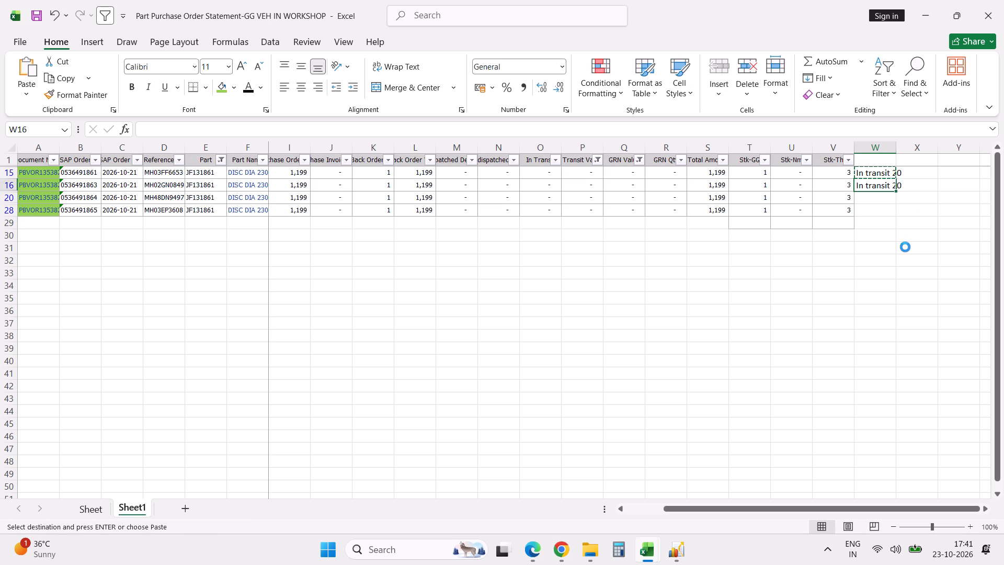
key("ctrl+v")
key("Down")
key("Return")
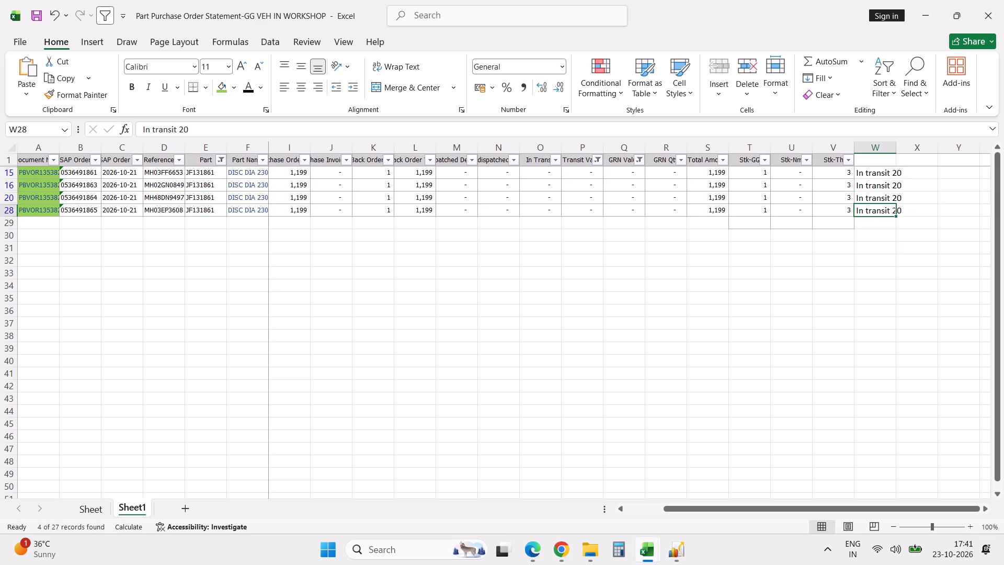
Add the header "Status" to the new column after Stk-Th.
left_click(875, 160)
type("Status")
key("Return")
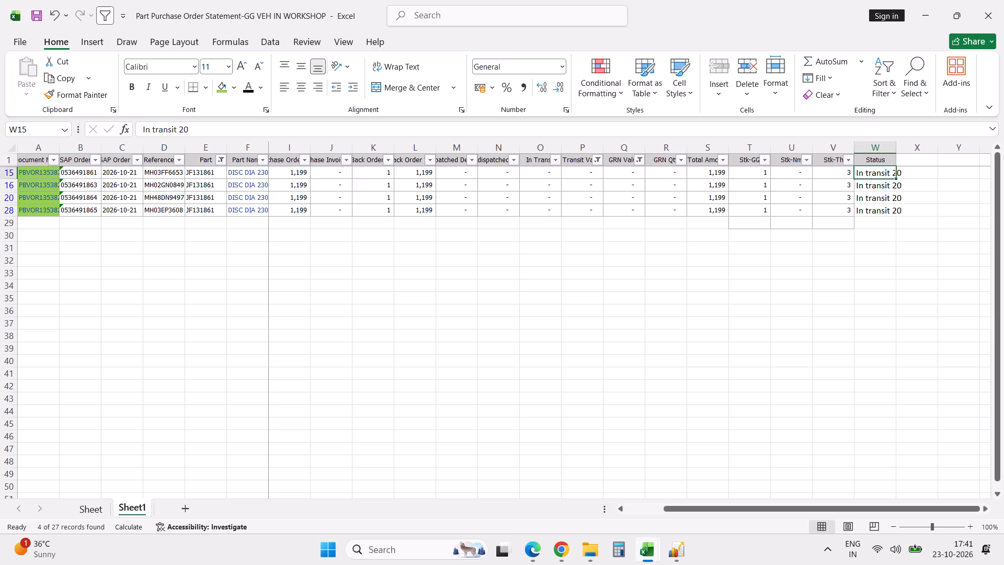
Remove the existing filters and reapply filtering to the whole header row so that it includes the Status column.
left_click(221, 162)
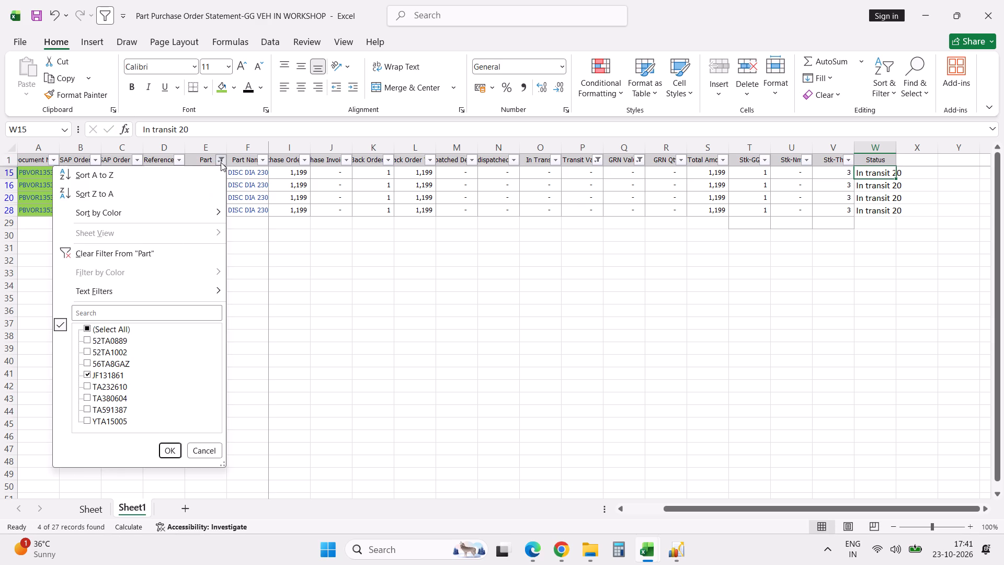
left_click(119, 329)
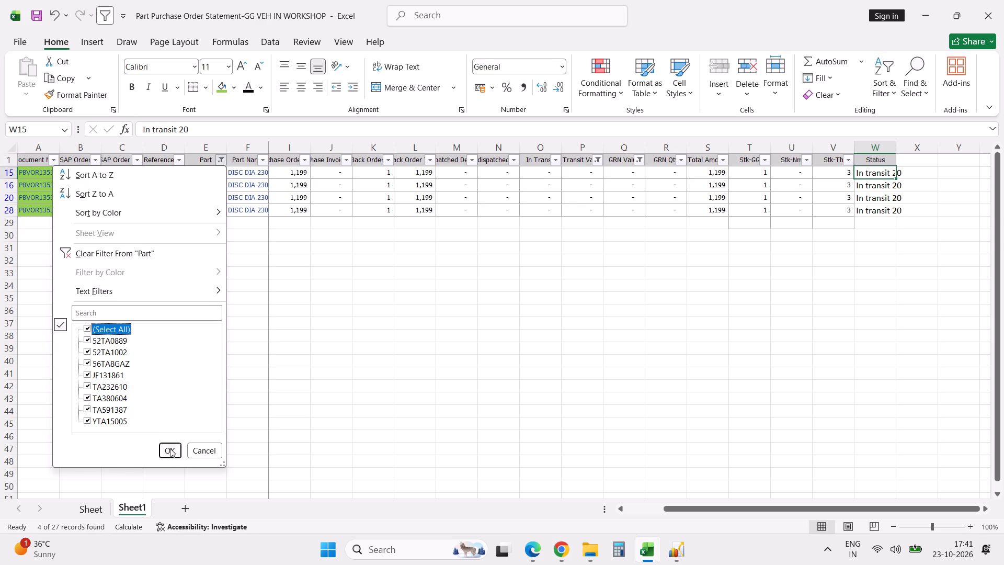
left_click(172, 453)
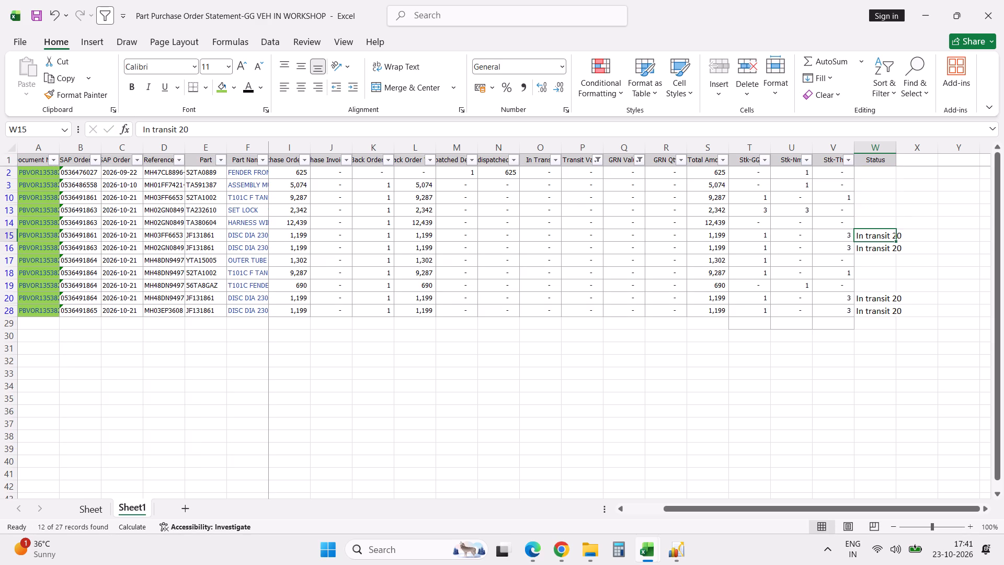
left_click(465, 433)
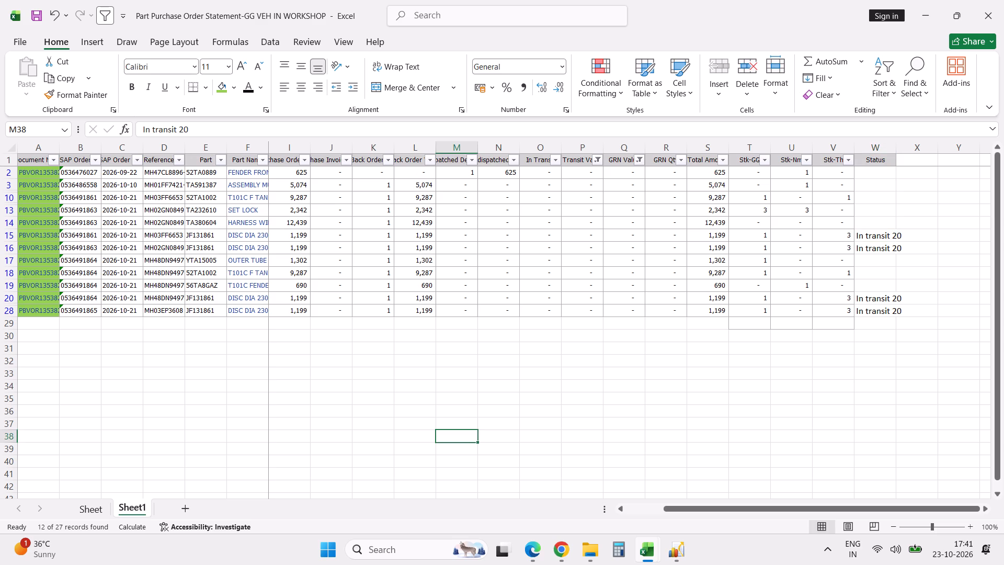
key("alt+d")
type("ff")
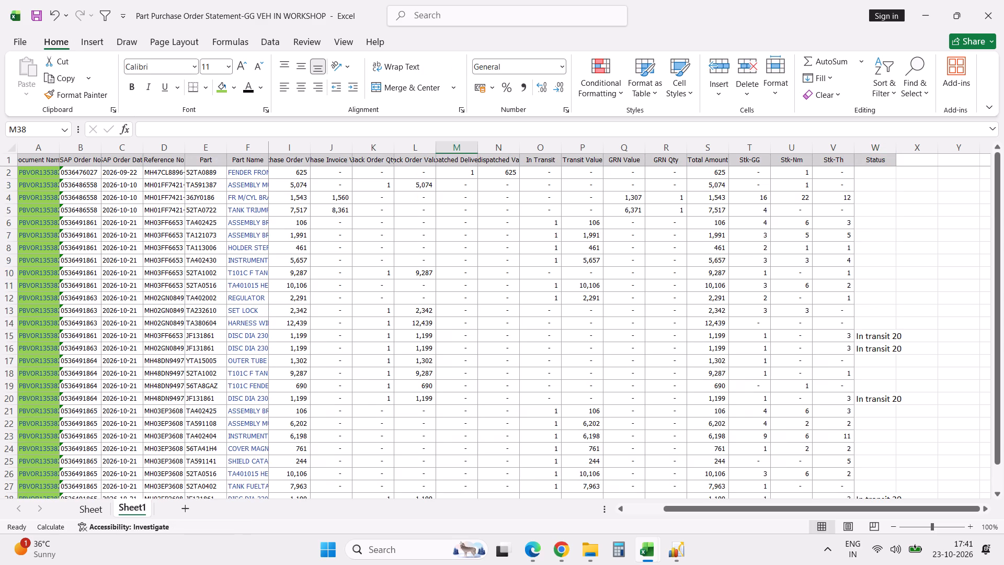
left_click(47, 160)
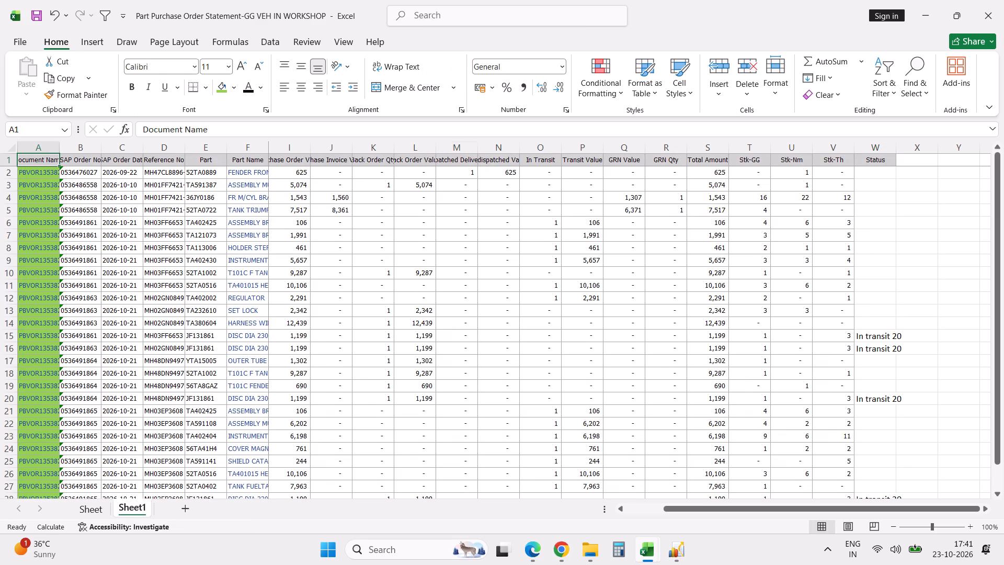
key("alt+d")
type("ff")
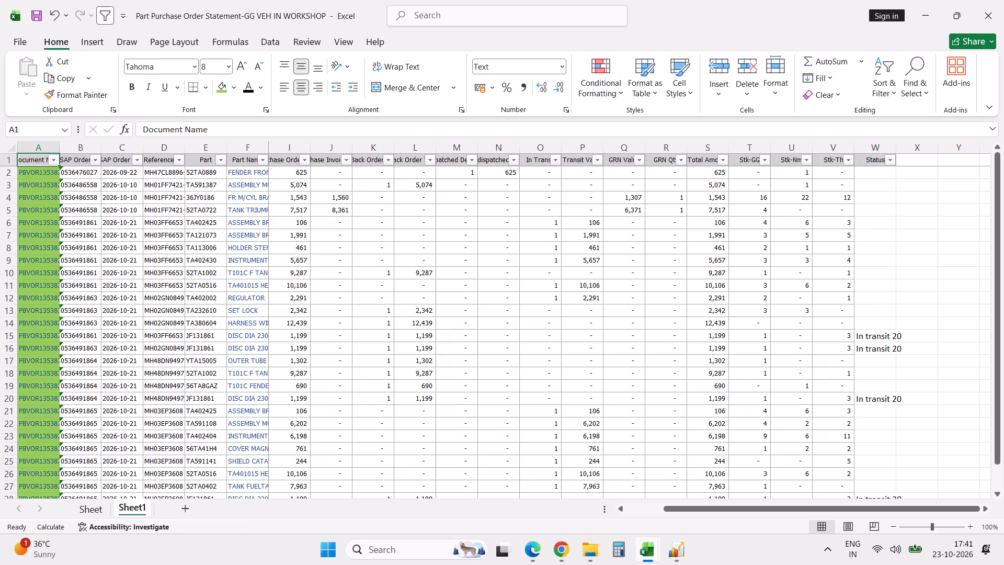
Filter GRN Qty to show only 1 and enter "GRN" as the Status of both filtered rows.
left_click(683, 159)
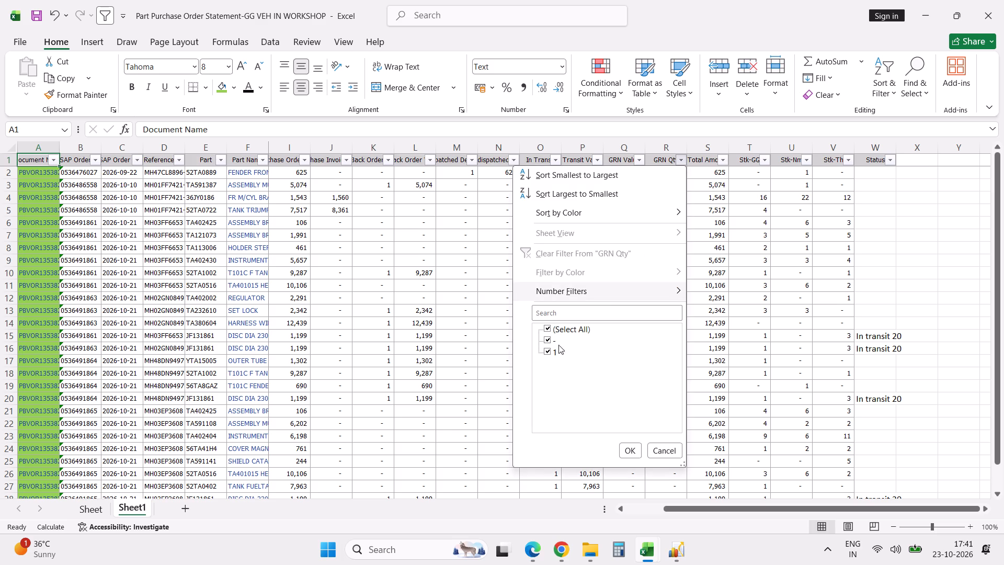
left_click(565, 326)
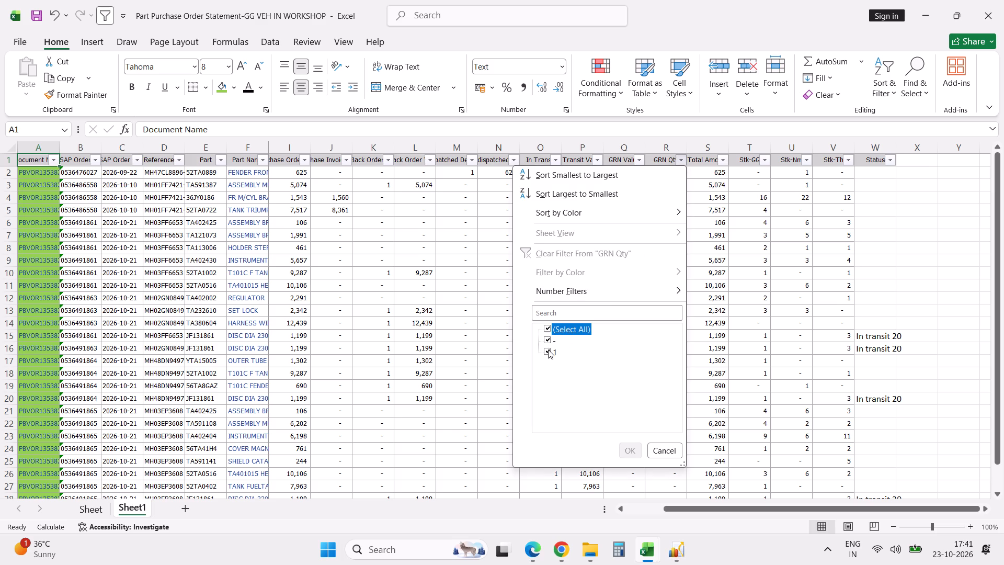
left_click(548, 349)
left_click(632, 453)
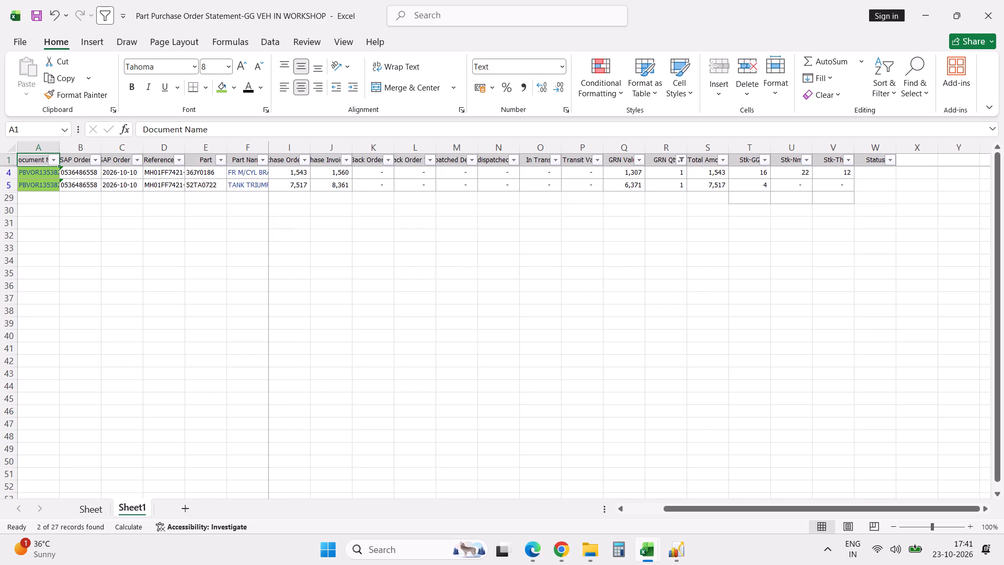
scroll(632, 453, "up", 12)
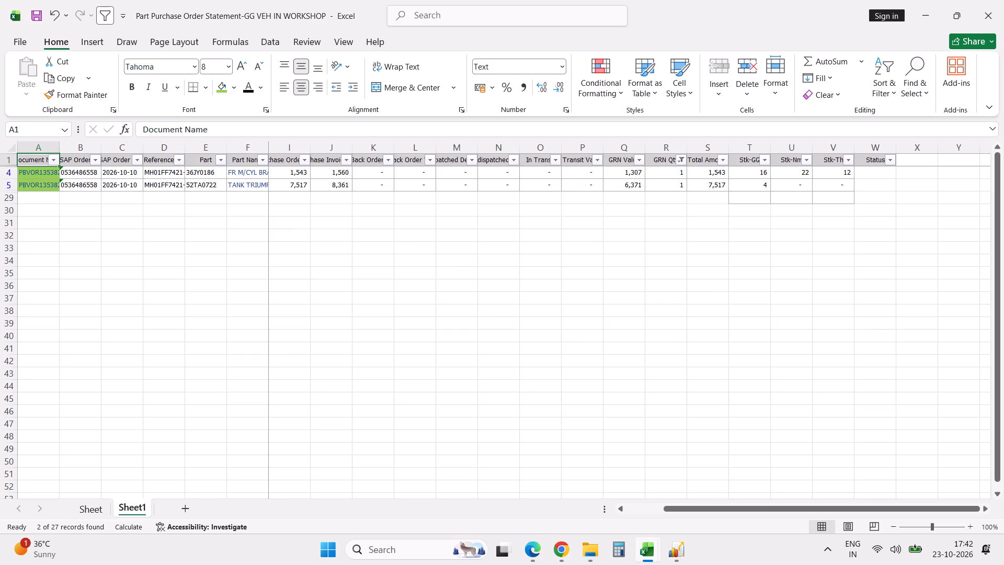
left_click(872, 172)
type("GRN")
key("Return")
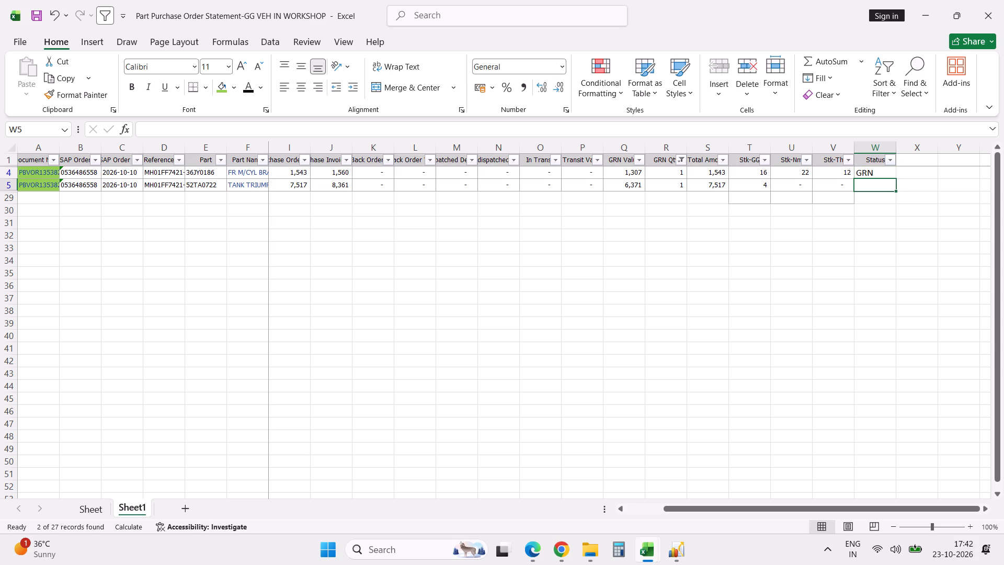
key("g")
key("Return")
Clear the GRN Qty filter and filter the In Transit column to show only 1.
left_click(682, 162)
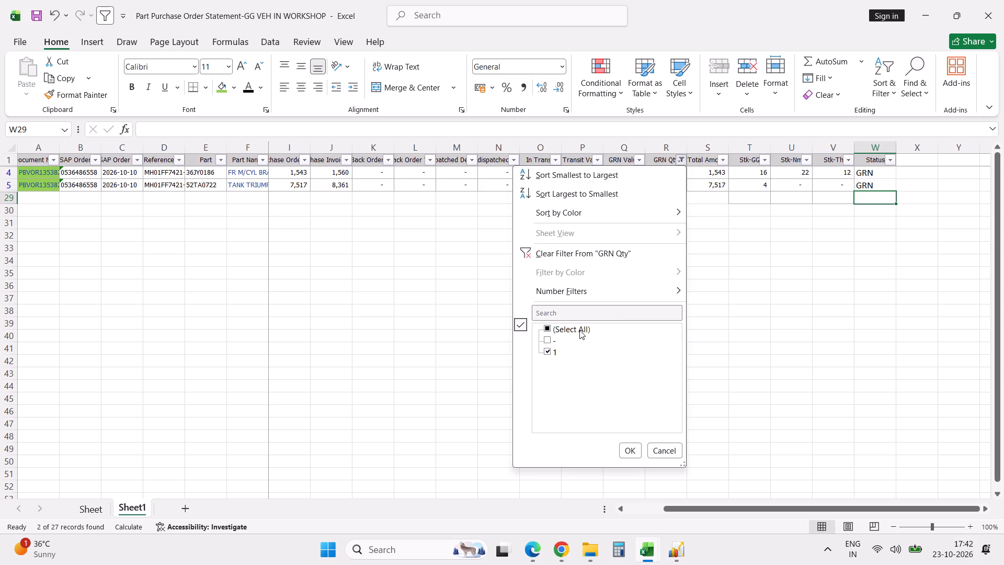
left_click(579, 330)
left_click(625, 450)
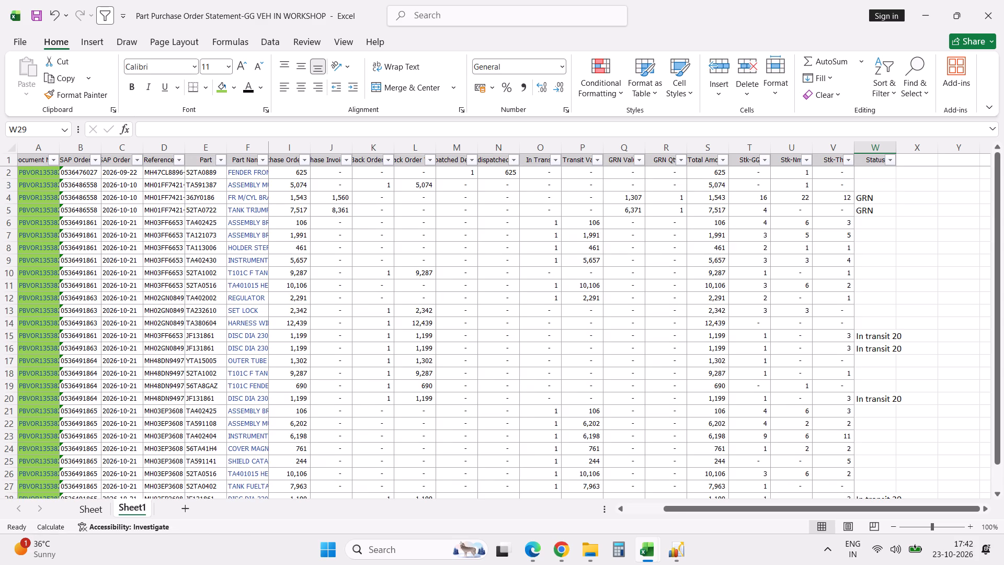
left_click(557, 160)
left_click(420, 338)
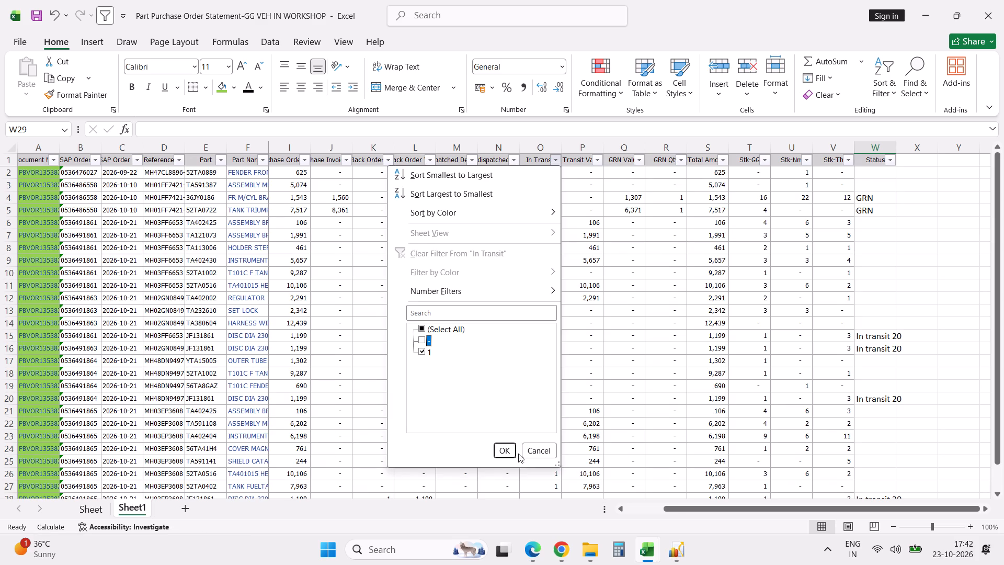
left_click(508, 451)
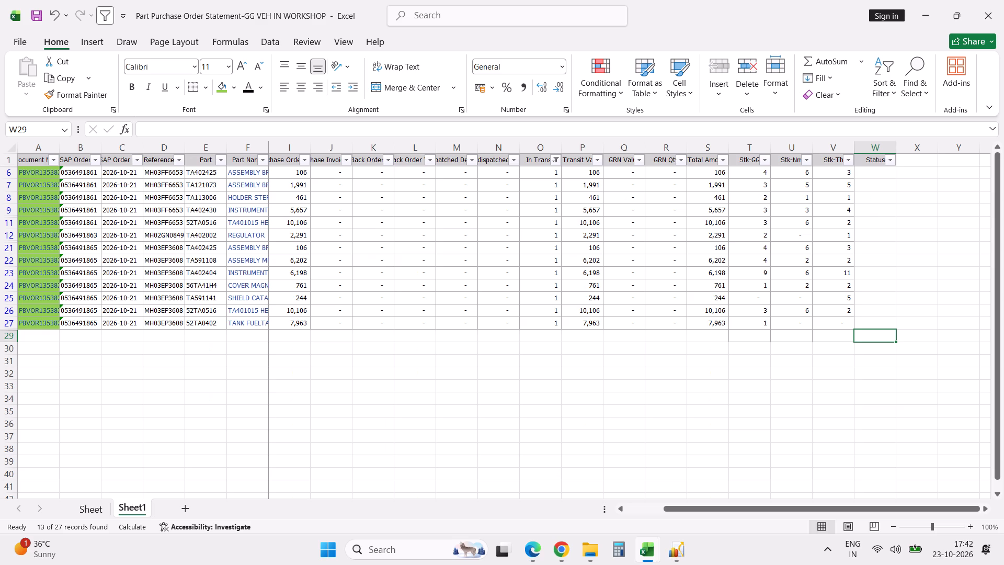
Enter "In transit" without a number as the Status of the first filtered row.
left_click(878, 176)
type("In transit")
key("Return")
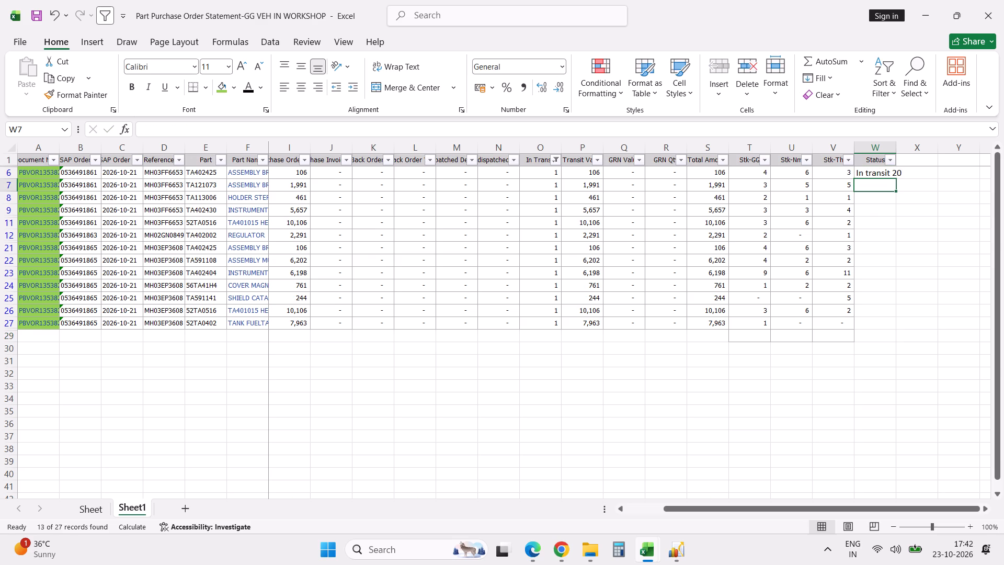
key("Up")
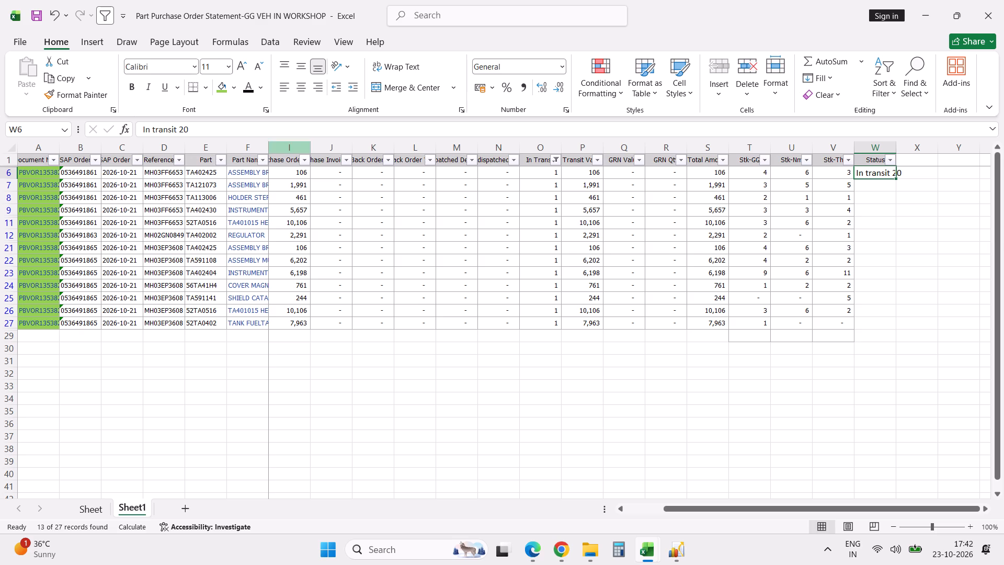
left_click(281, 129)
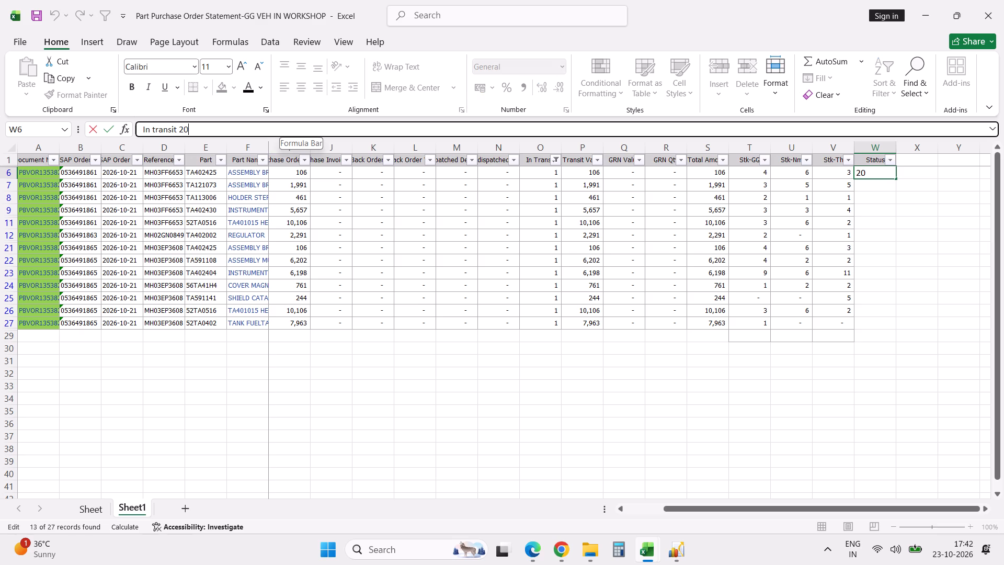
key("BackSpace")
key("BackSpace")
key("BackSpace")
key("Return")
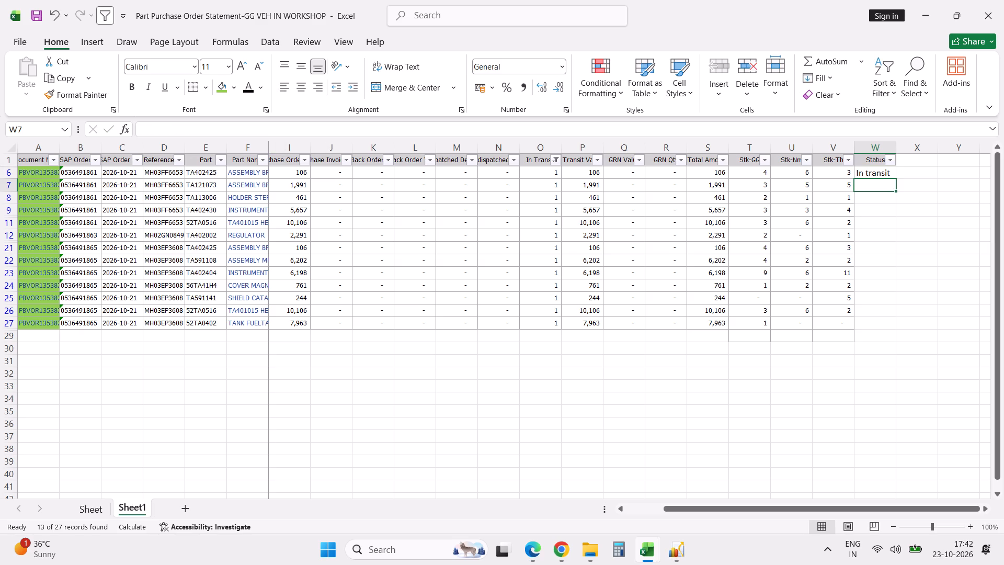
Fill the "In transit" status down through all the remaining filtered rows.
key("Up")
key("shift+Down")
key("shift+Down")
key("shift+Down")
key("shift+Down")
key("shift+Down")
key("shift+Down")
key("shift+Down")
key("shift+Down")
key("shift+Down")
key("shift+Down")
key("shift+Down")
key("shift+Down")
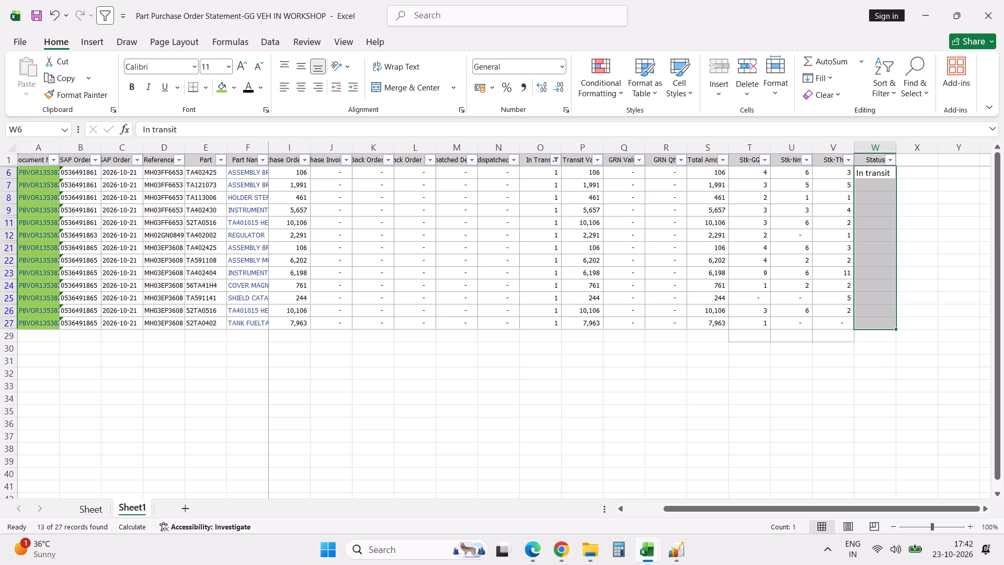
key("ctrl+d")
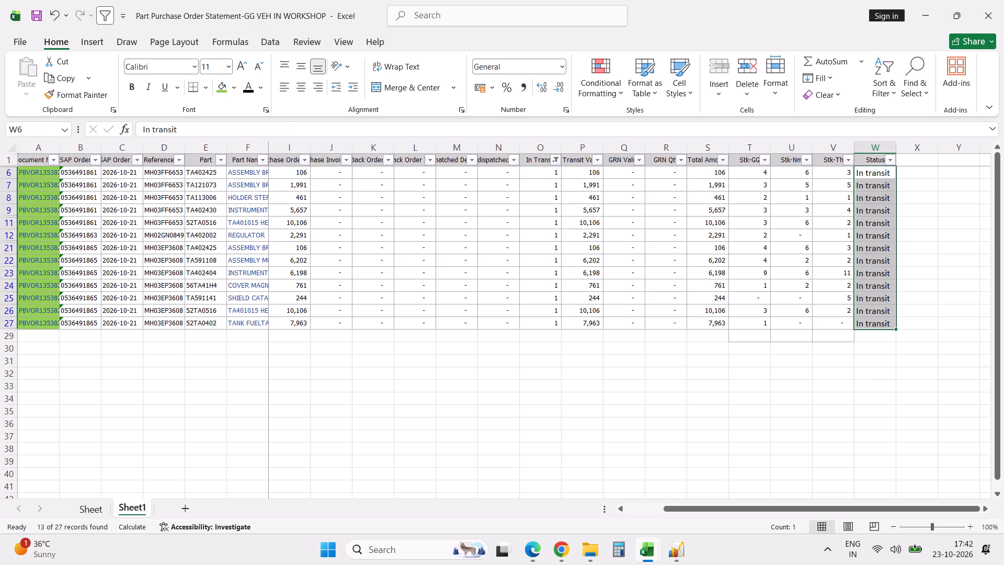
Clear the In Transit filter and filter the Undispatched Delivery Qty column to show only 1.
left_click(556, 162)
left_click(440, 334)
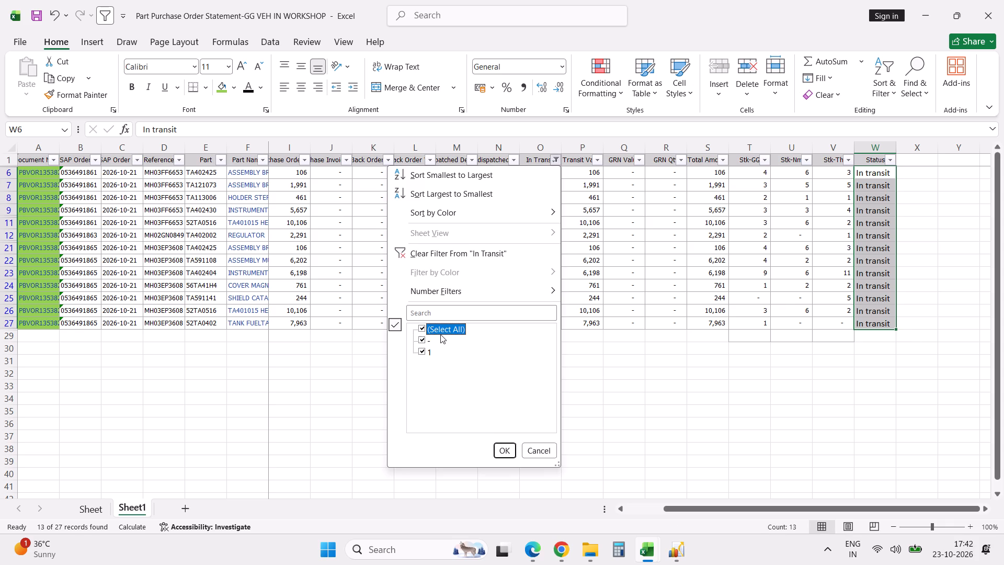
left_click(501, 448)
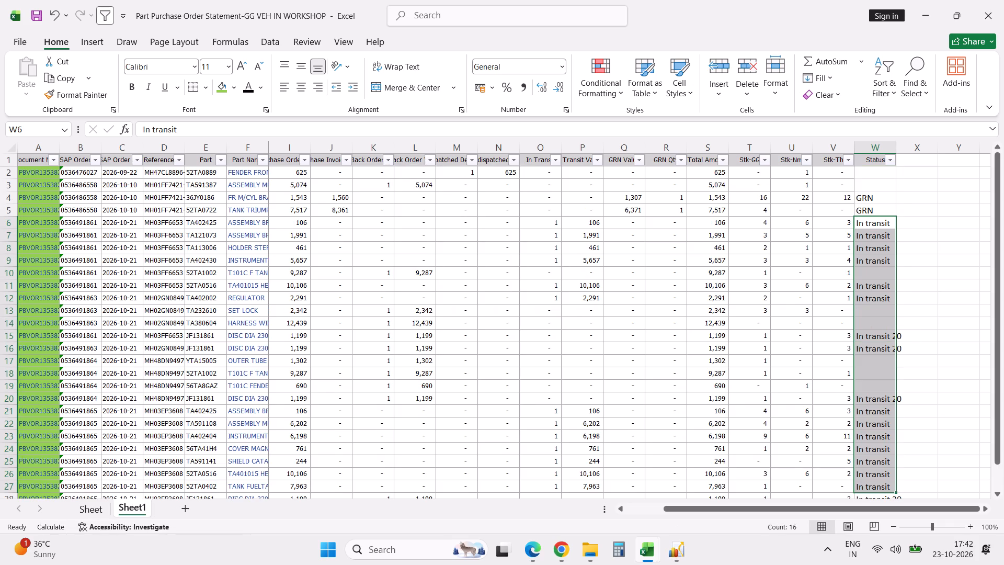
left_click(734, 397)
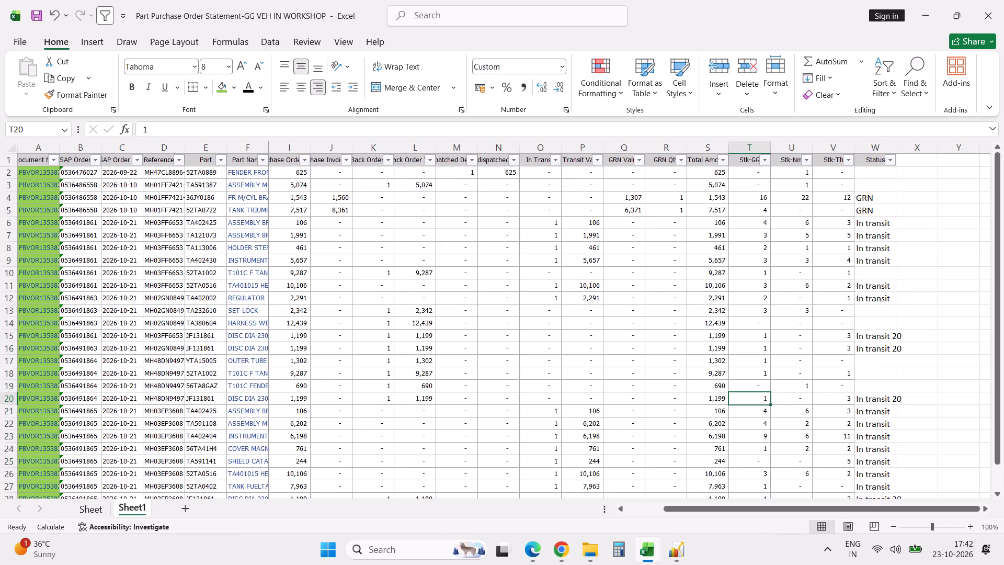
left_click(457, 161)
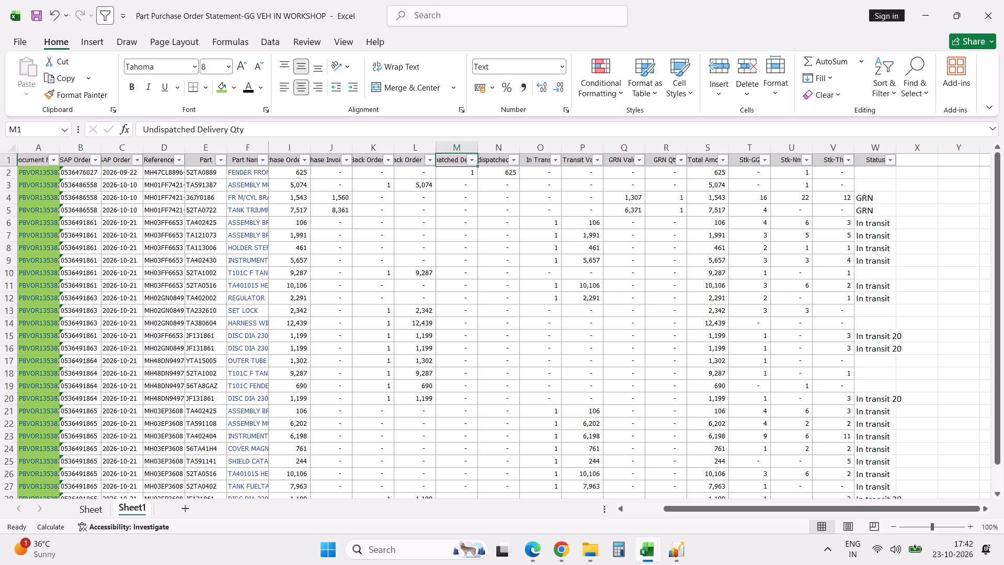
left_click(472, 162)
left_click(340, 341)
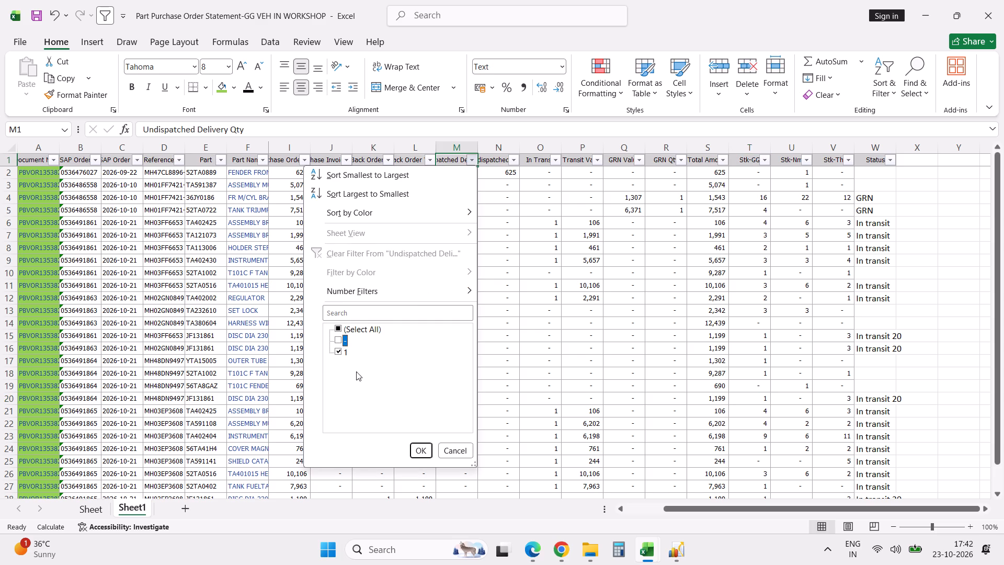
left_click(425, 450)
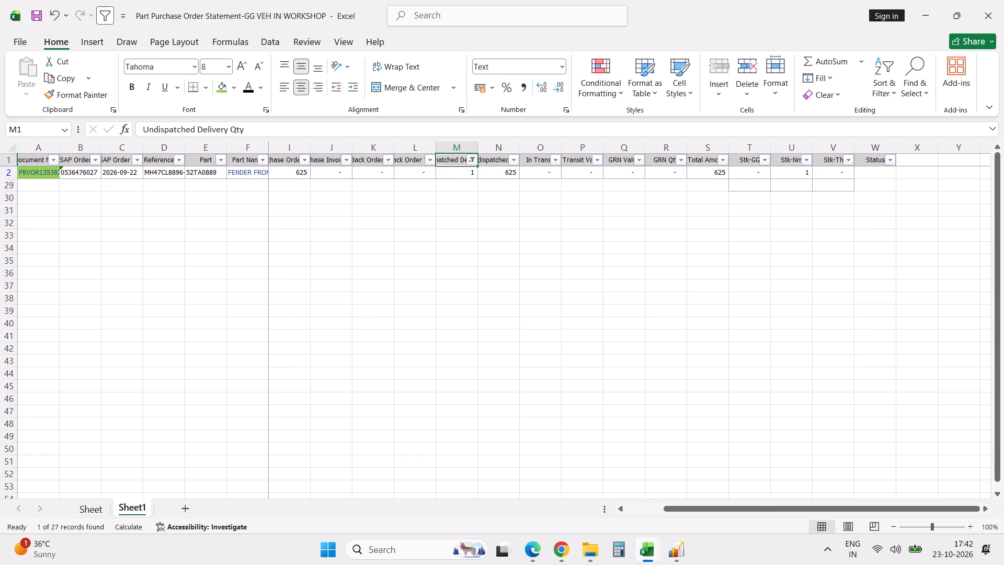
Enter "Undispatched" as the Status of the filtered FENDER row.
left_click(872, 175)
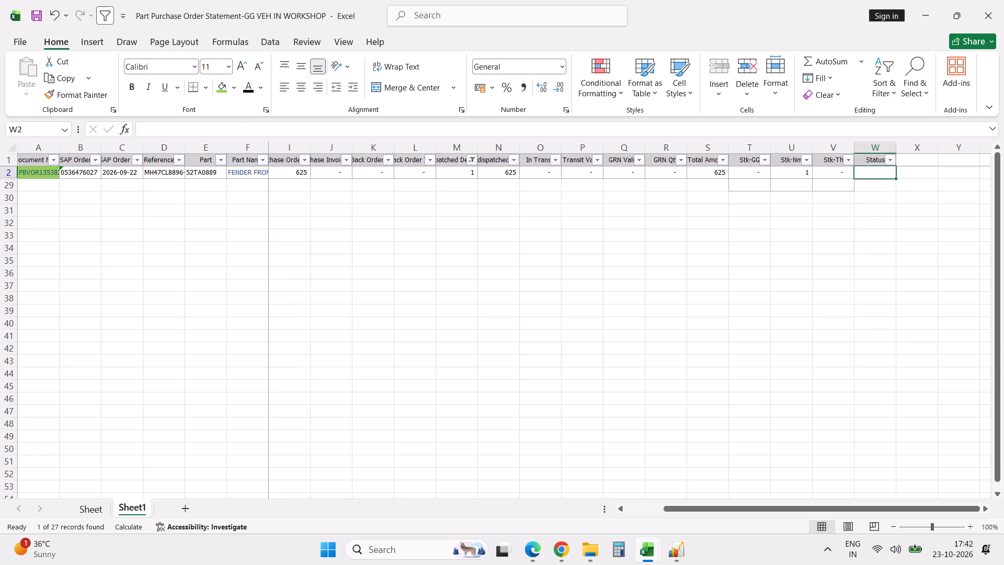
type("Undispatched")
key("Return")
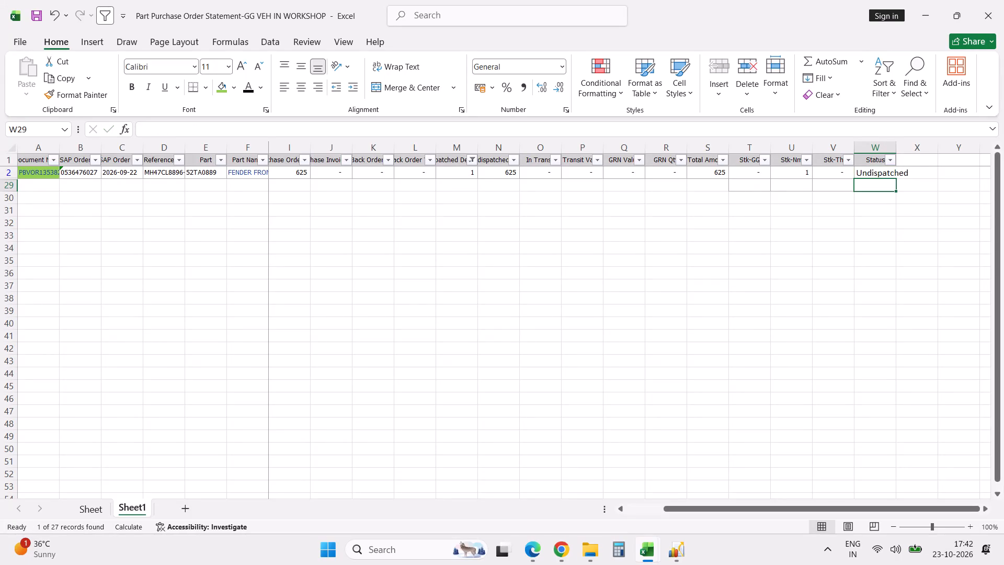
Clear the Undispatched Delivery Qty filter and filter the Status column to show only blanks.
left_click(470, 162)
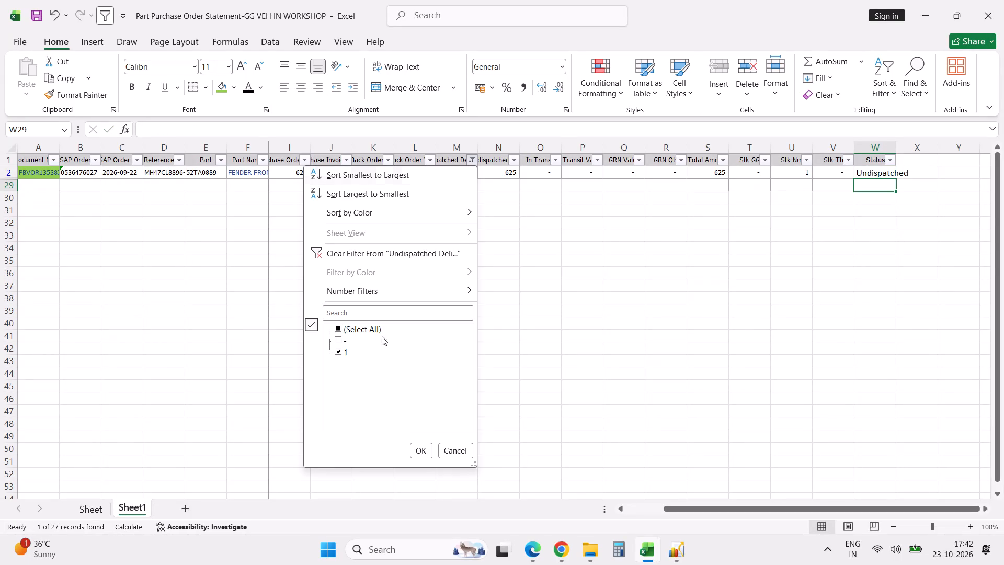
left_click(362, 330)
left_click(424, 450)
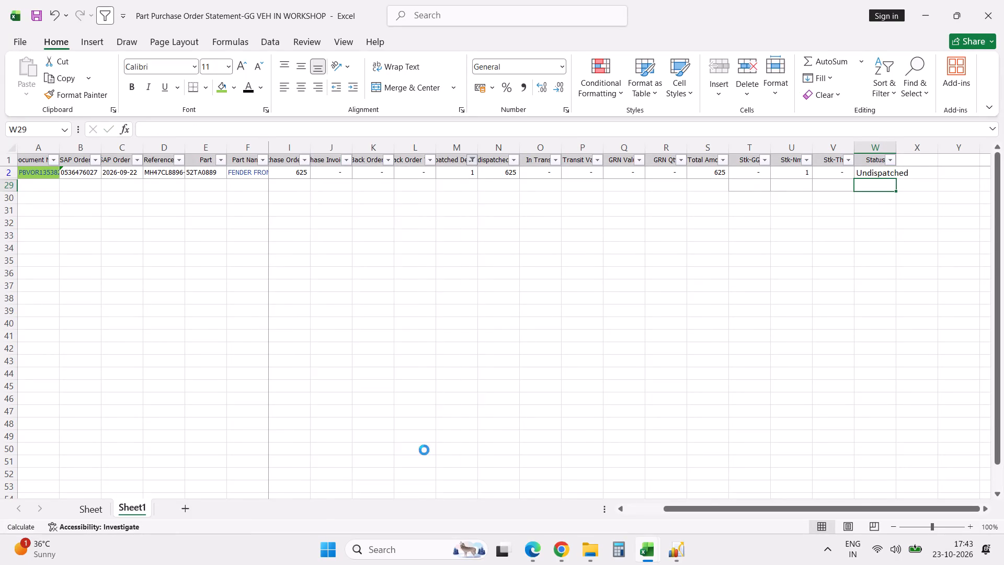
left_click(891, 161)
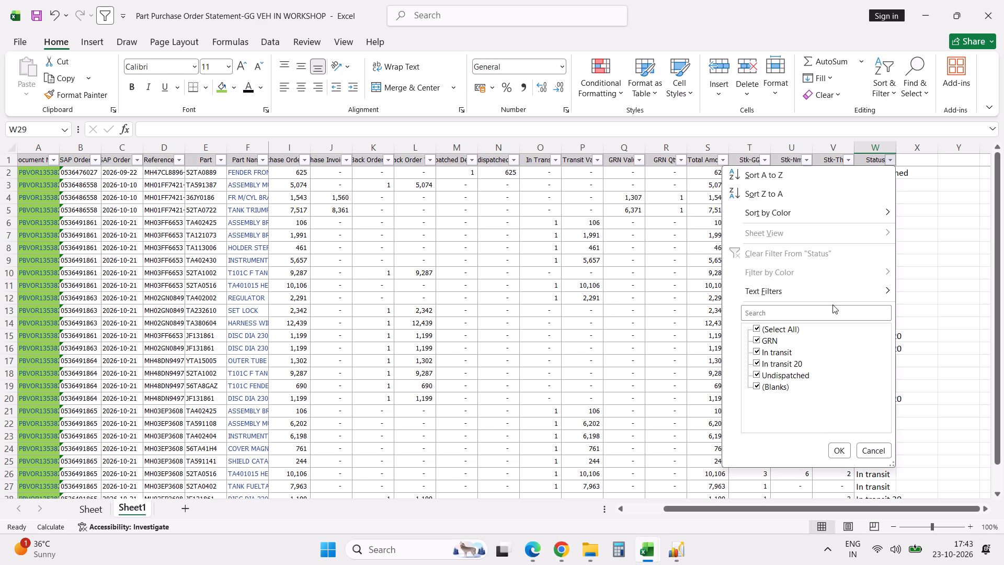
left_click(785, 329)
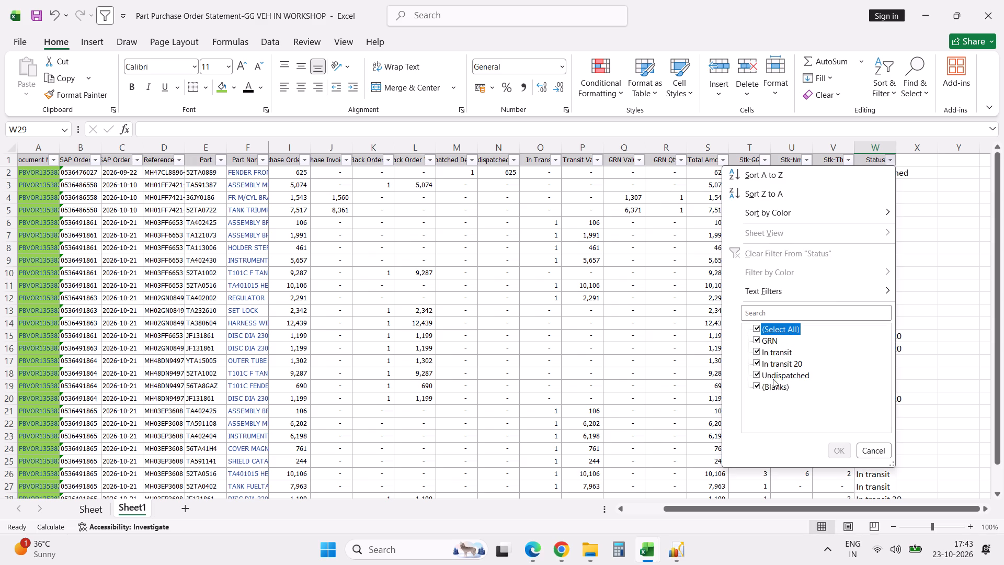
left_click(771, 386)
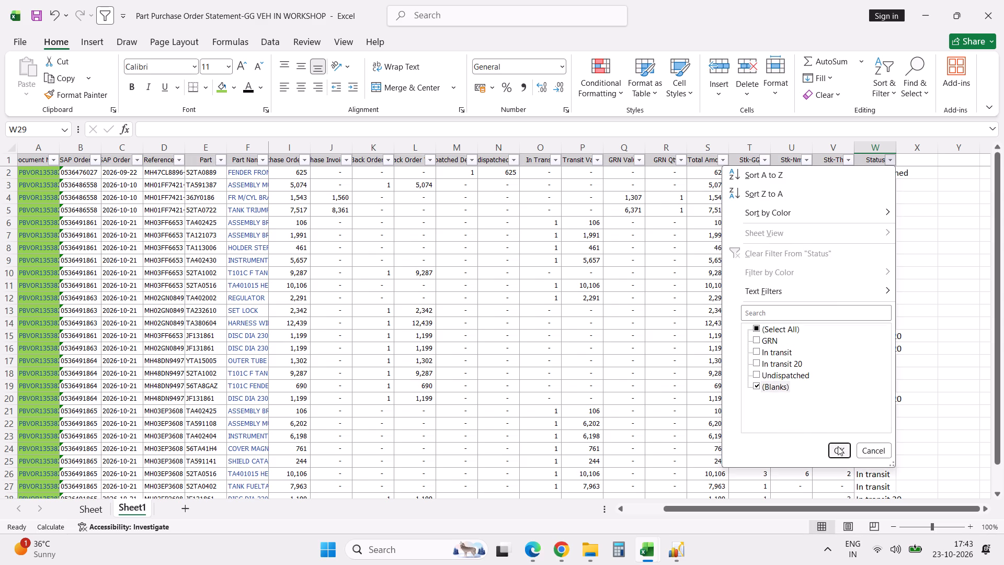
left_click(839, 446)
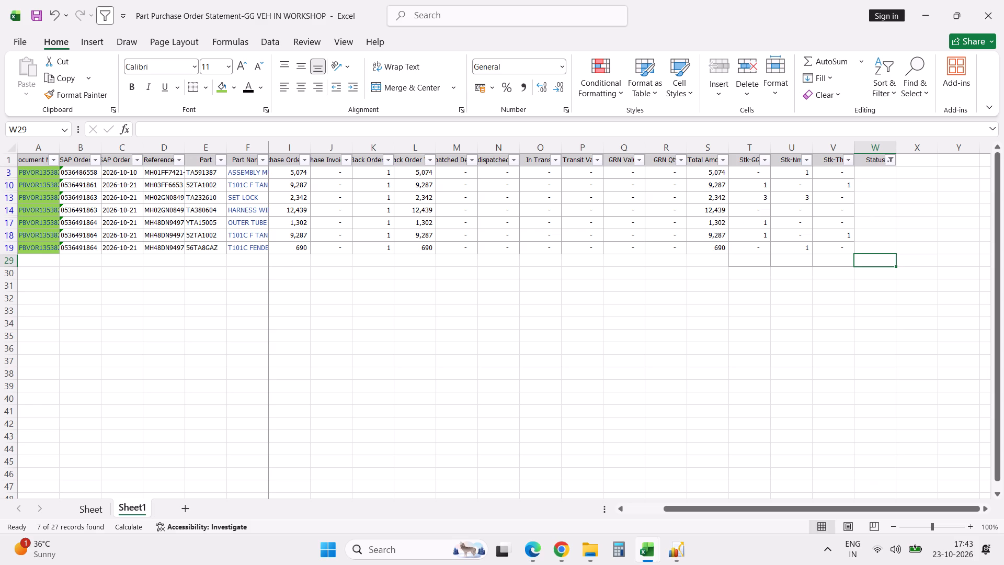
Switch to the Spare In-Transit Statement, remove its filter and search the sheet for "1002" to check part 52TA1002.
left_click(216, 189)
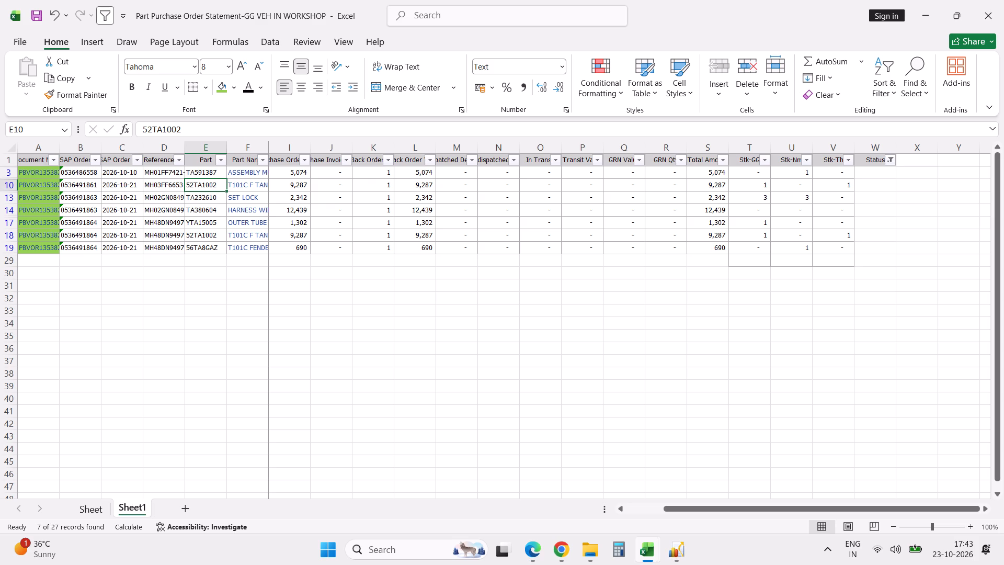
key("ctrl+c")
key("alt+Tab")
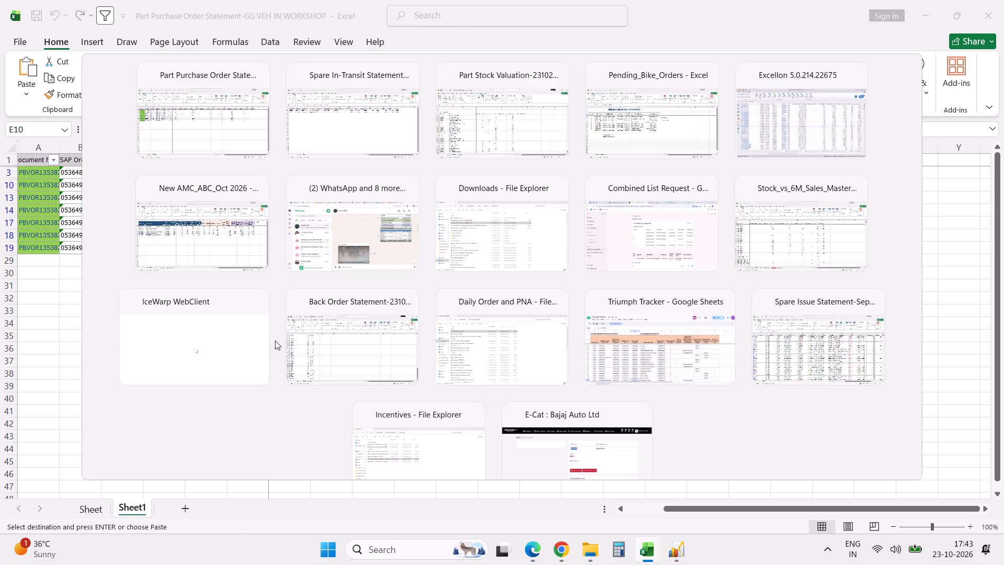
left_click(362, 122)
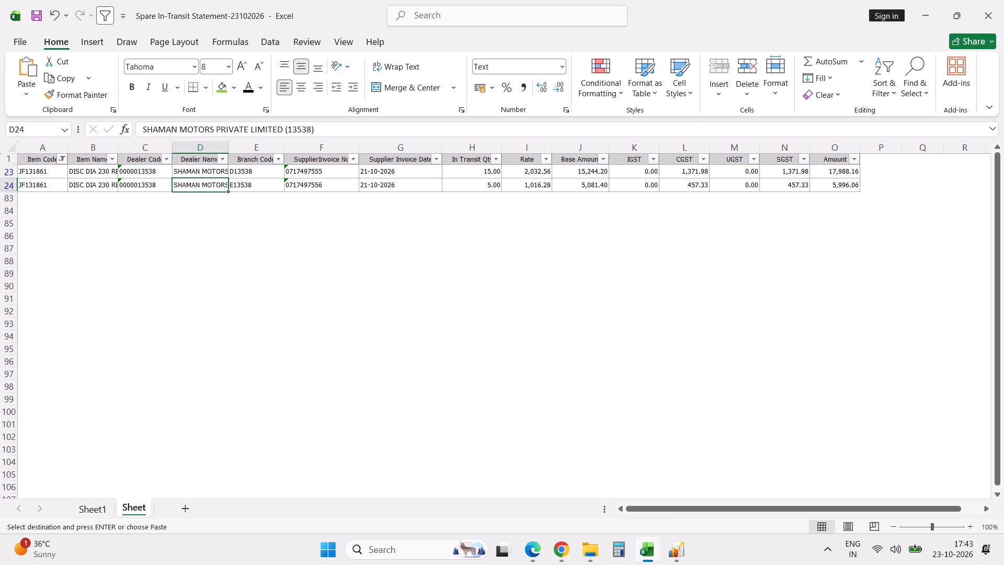
key("alt+d")
type("ff")
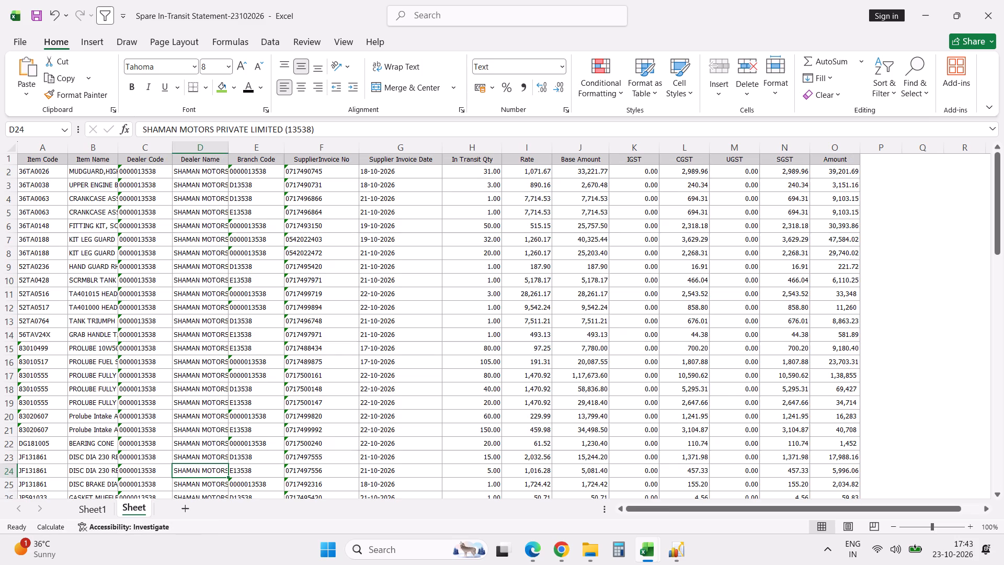
key("ctrl+f")
key("ctrl+v")
type("1002")
key("Return")
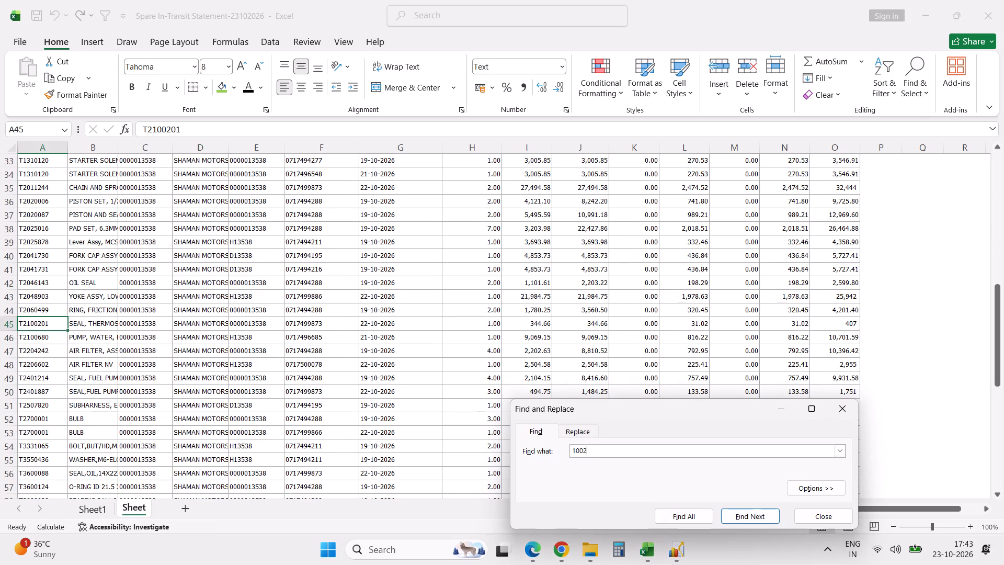
key("Return")
key("Return")
key("Return")
key("Escape")
Copy part number 52TA1002, switch to Excellon, close the Part Purchase Order Statement and generate a VOR Search report for that part.
key("alt+Tab")
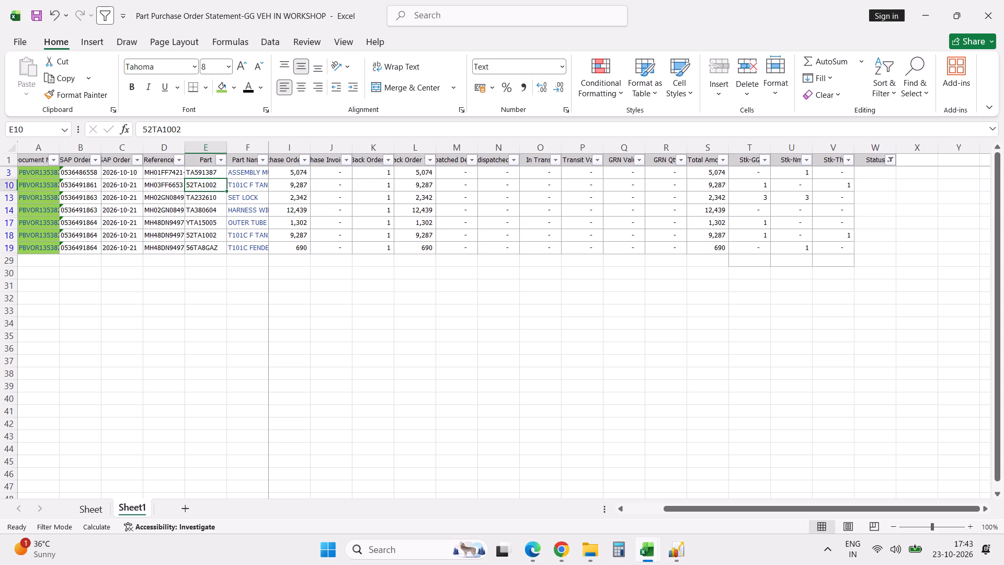
key("ctrl+c")
left_click(678, 541)
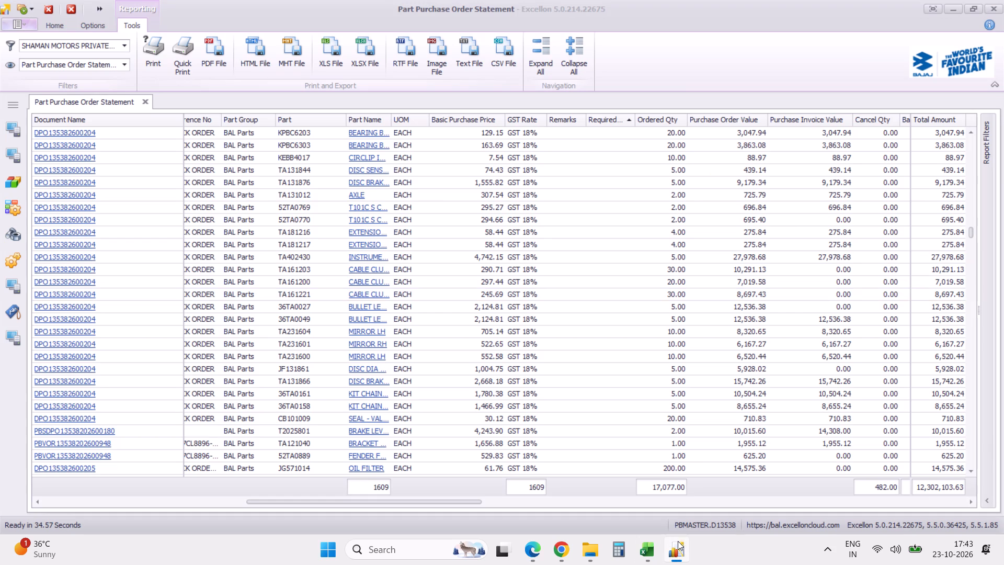
left_click(144, 104)
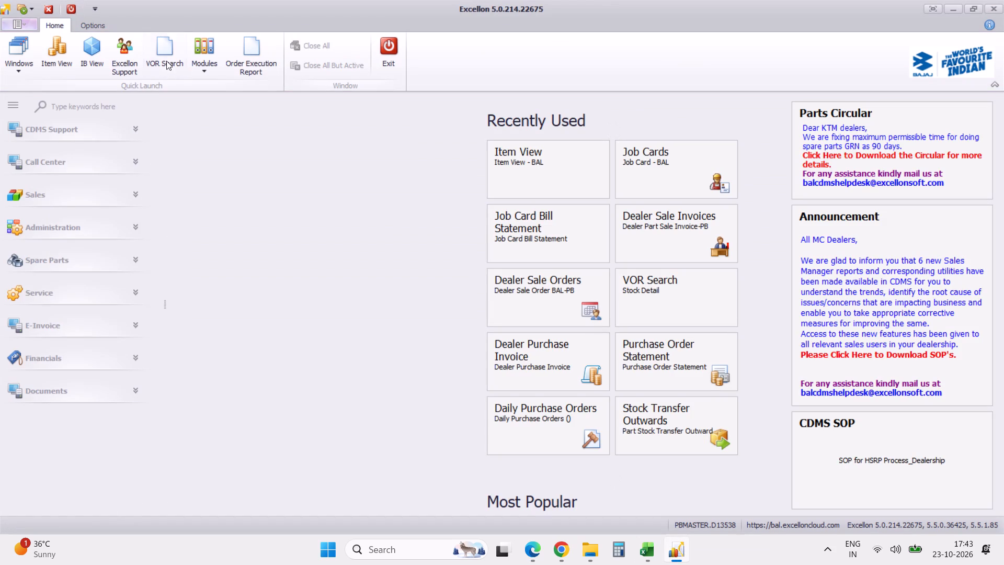
left_click(169, 51)
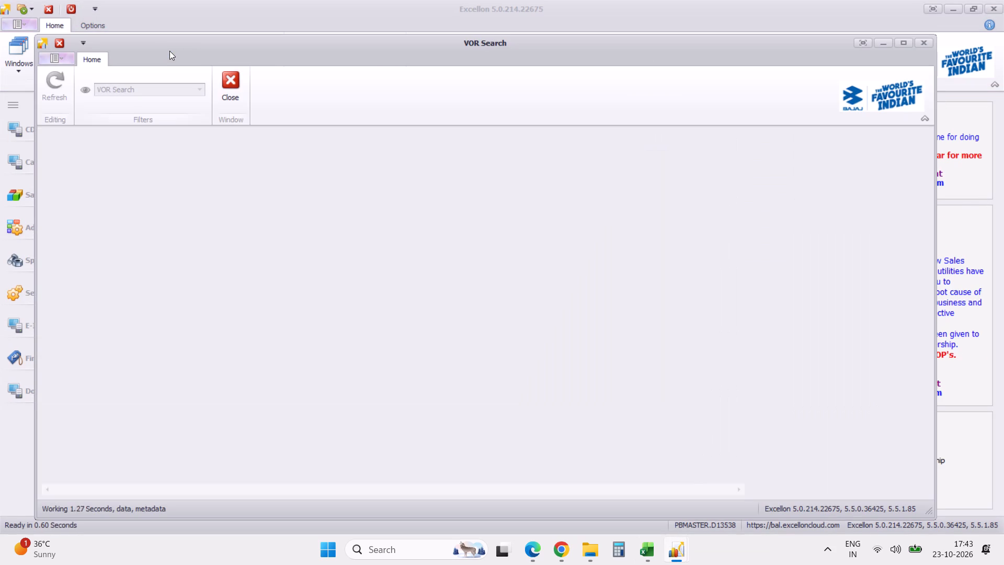
left_click(807, 161)
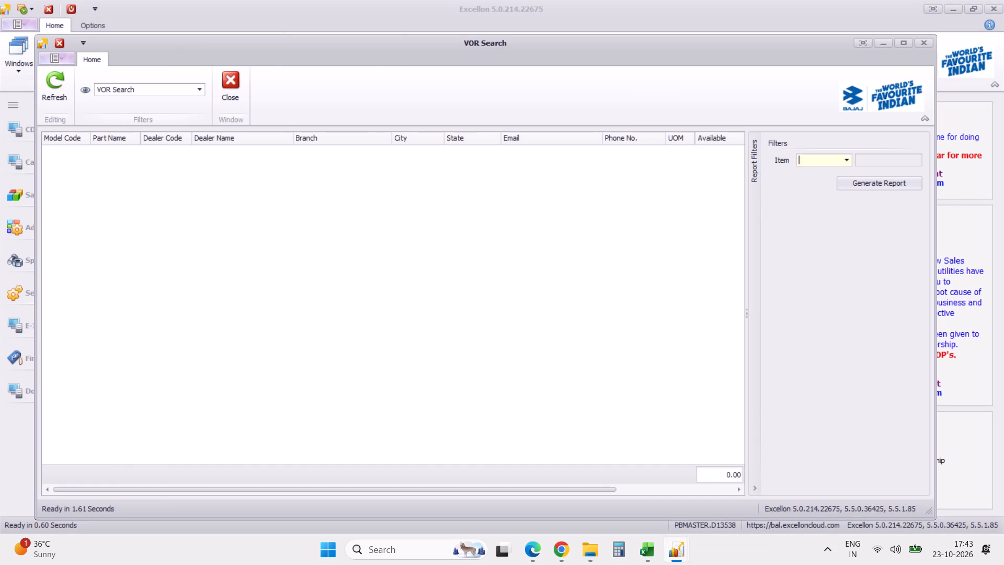
key("ctrl+v")
left_click(855, 180)
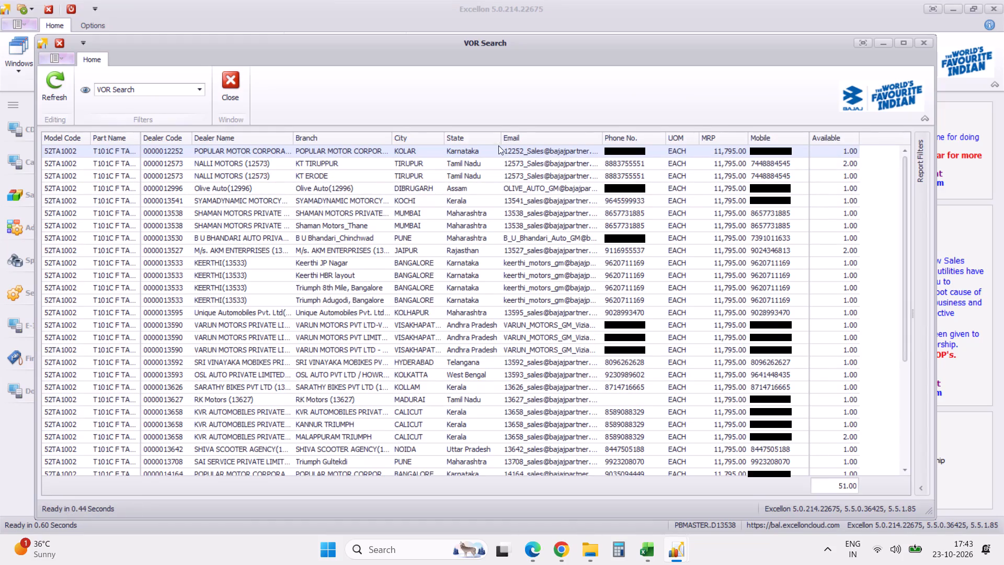
Filter the VOR Search results by State to Maharashtra and examine which dealers hold the part.
left_click(496, 135)
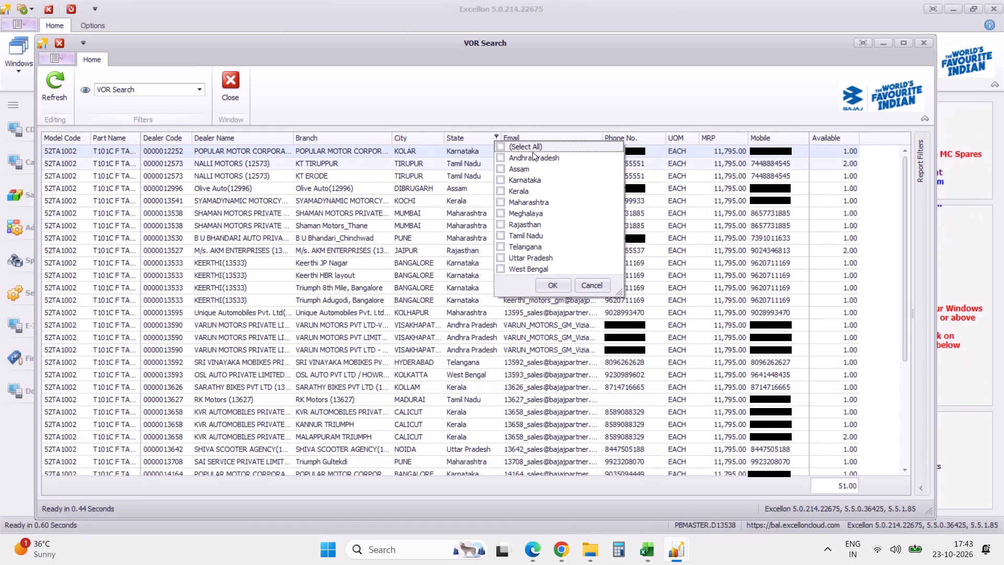
left_click(540, 203)
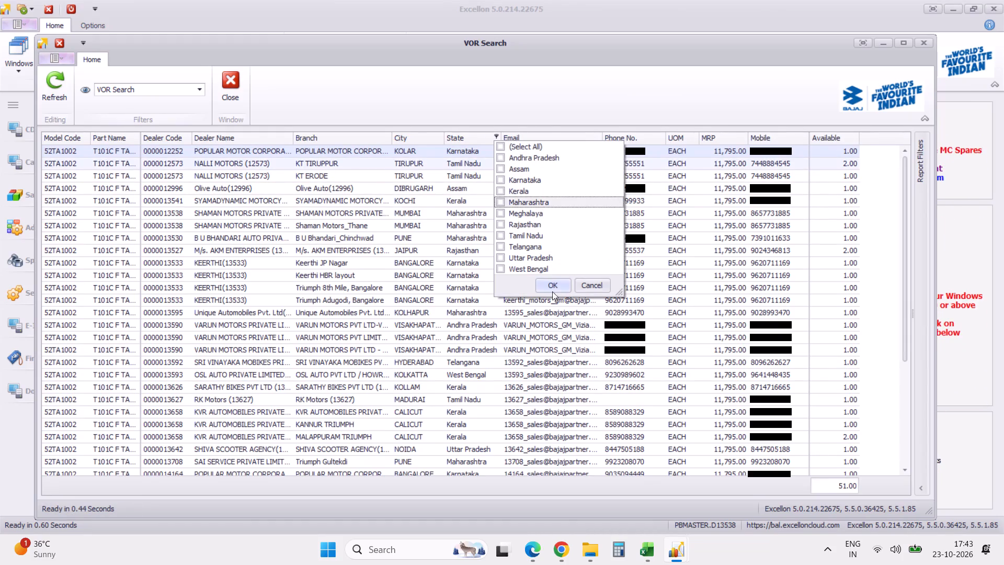
left_click(502, 201)
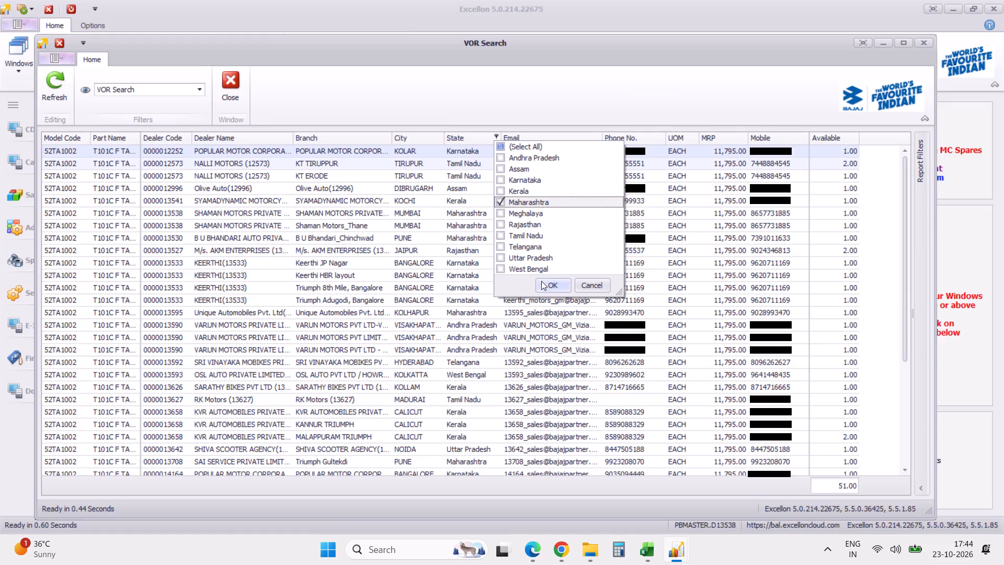
left_click(541, 281)
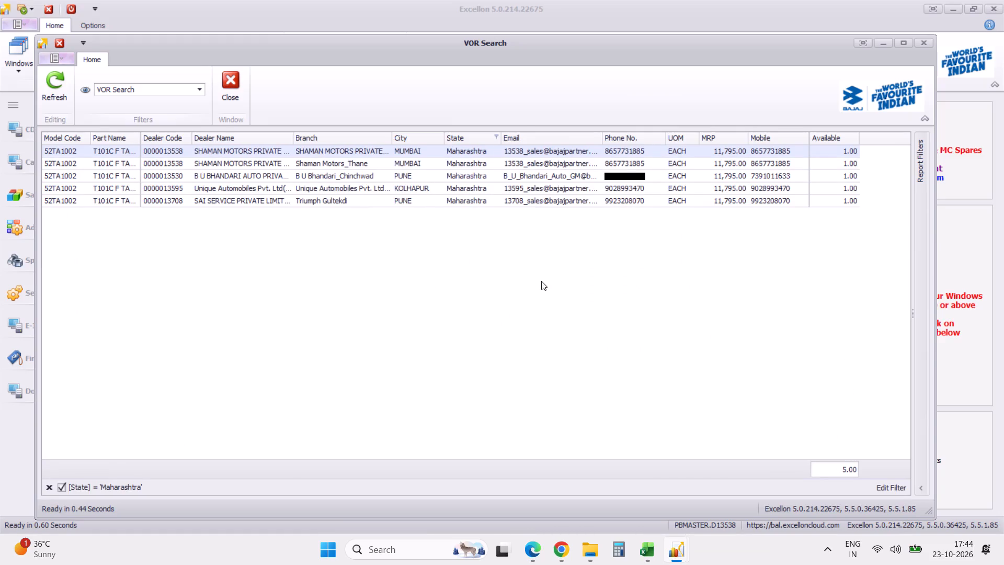
scroll(541, 281, "up", 6)
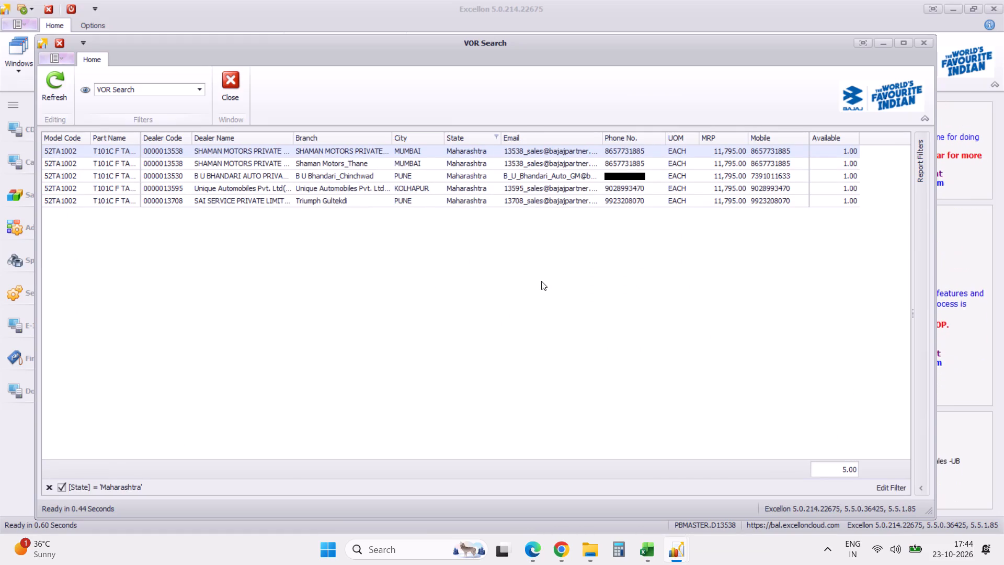
scroll(541, 281, "up", 20)
scroll(541, 281, "up", 17)
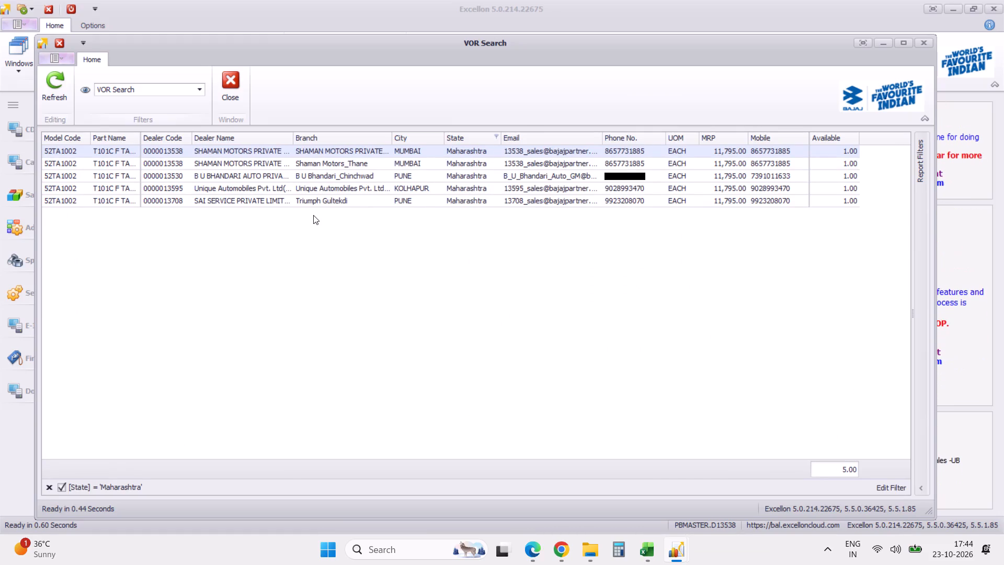
Widen the State filter of the VOR Search results to include all states.
left_click(496, 135)
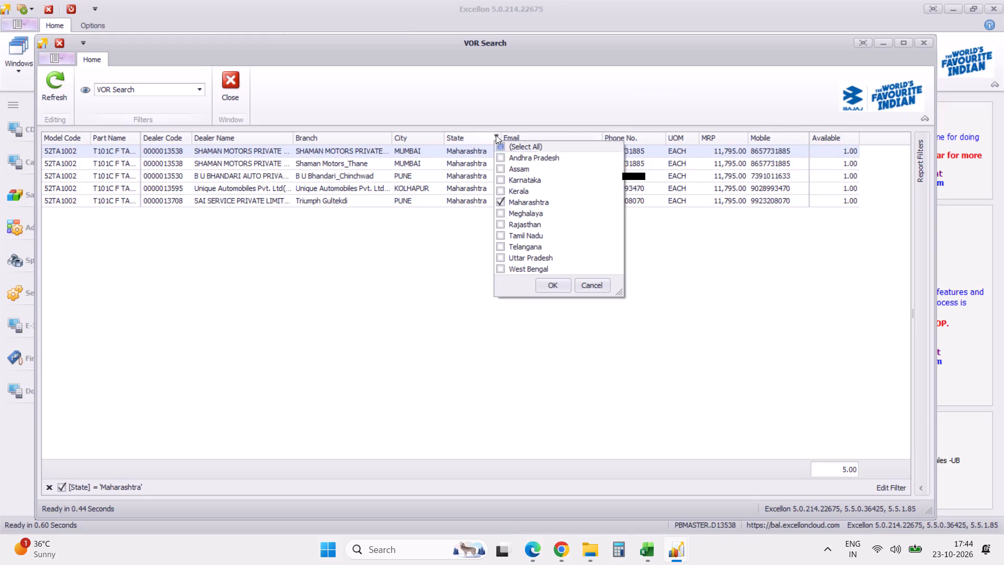
left_click(501, 202)
scroll(501, 202, "down", 14)
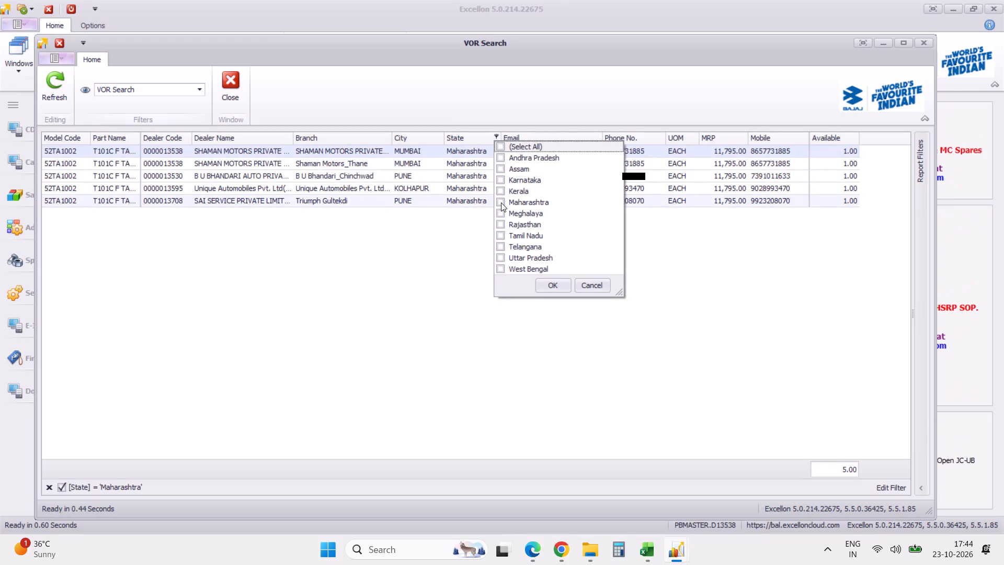
scroll(501, 202, "down", 10)
scroll(501, 202, "up", 20)
scroll(501, 202, "up", 20)
scroll(501, 202, "up", 20)
scroll(501, 202, "up", 2)
left_click(503, 146)
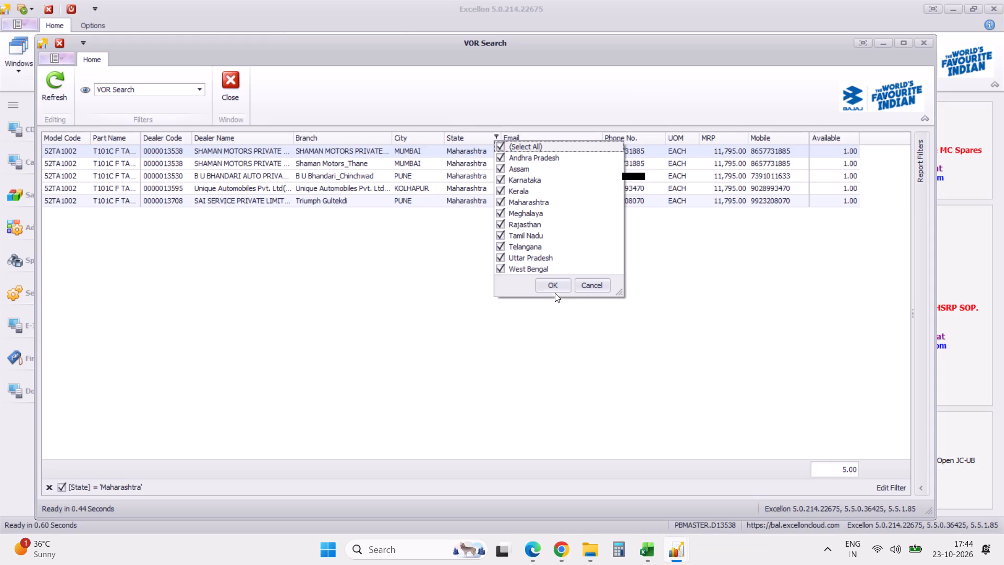
left_click(555, 288)
Sort the VOR Search results by Available quantity in ascending order and look through the dealers' stock.
left_click(828, 140)
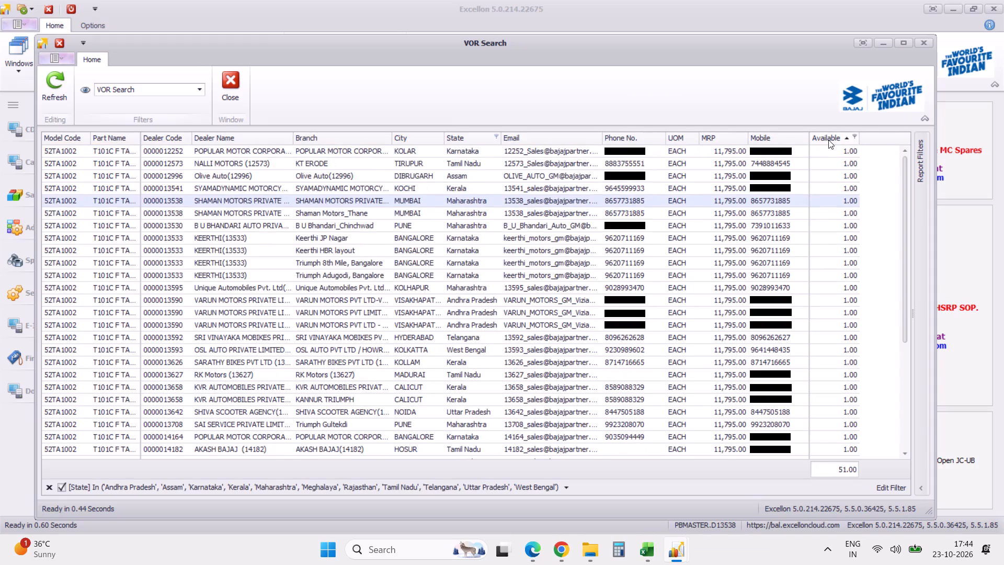
scroll(730, 255, "down", 20)
scroll(730, 255, "down", 5)
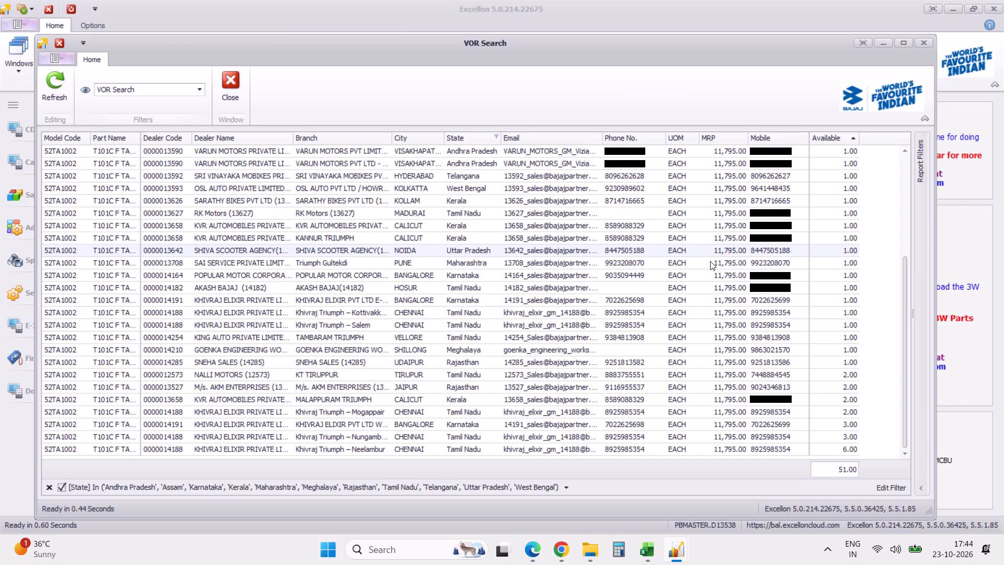
scroll(722, 310, "up", 20)
scroll(722, 310, "up", 20)
scroll(722, 310, "up", 10)
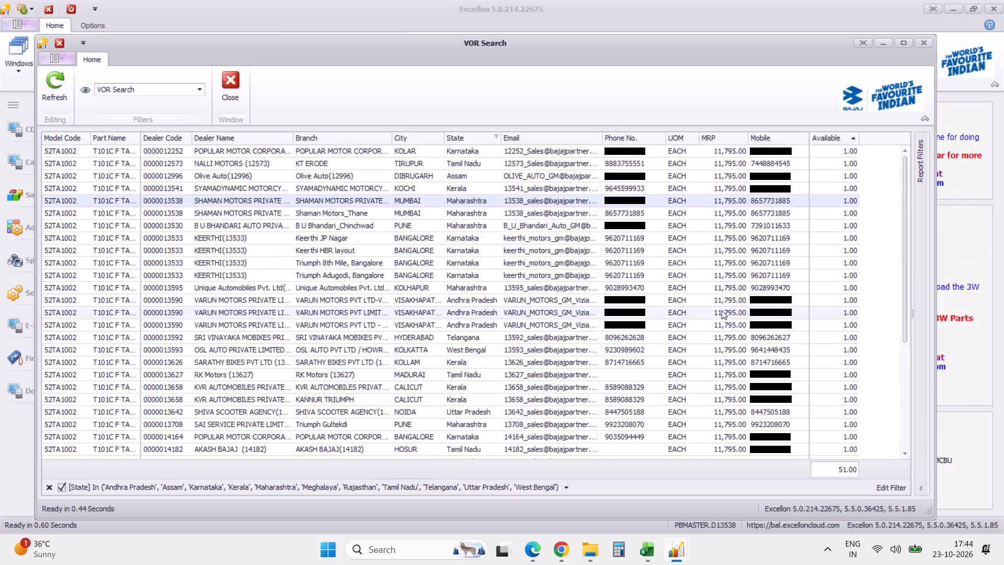
scroll(722, 310, "up", 20)
scroll(722, 310, "up", 7)
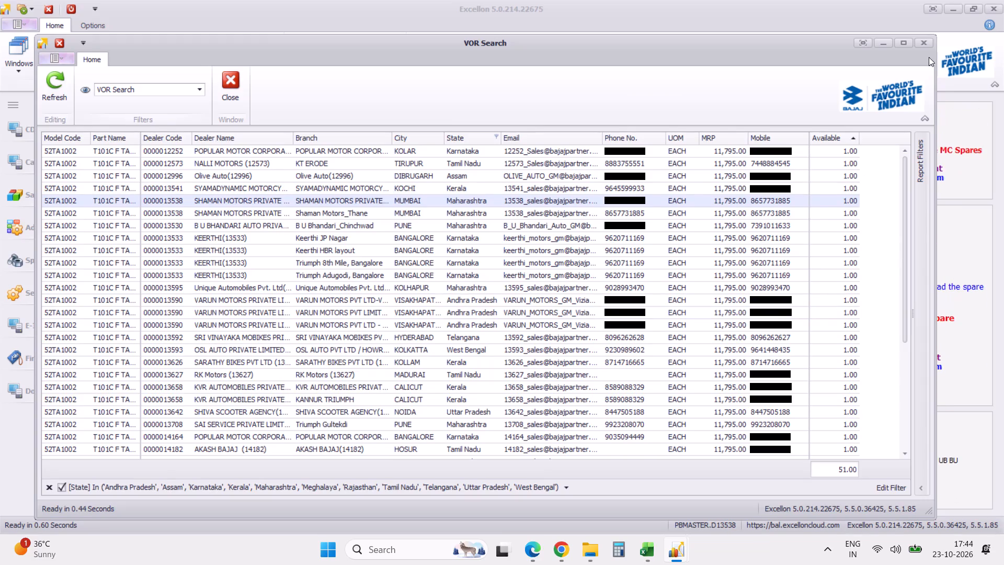
Check dealers' stock of part TA380604 from the Excel sheet in a new Excellon VOR Search sorted ascending by State, closing each search when done.
left_click(926, 40)
key("alt+Tab")
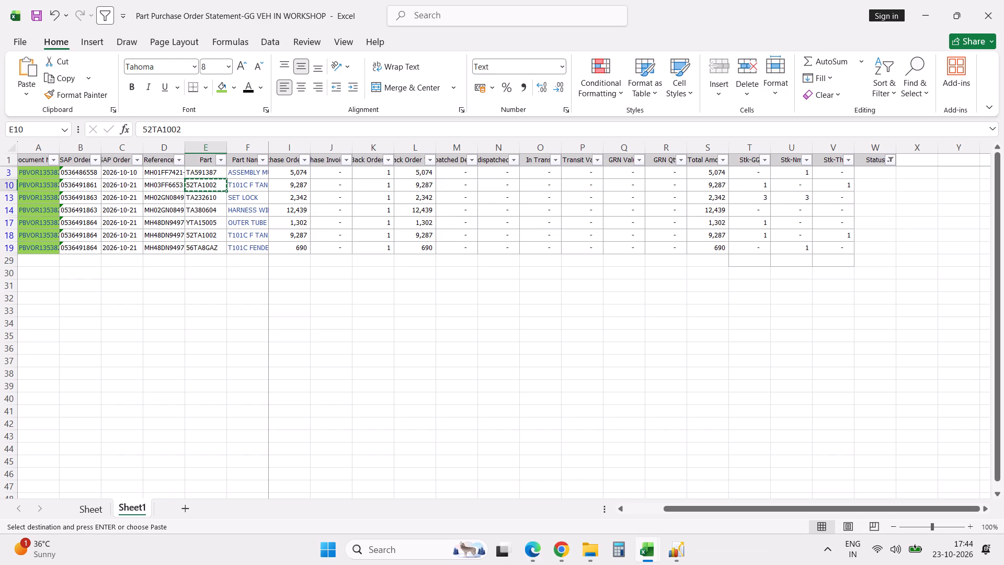
key("Escape")
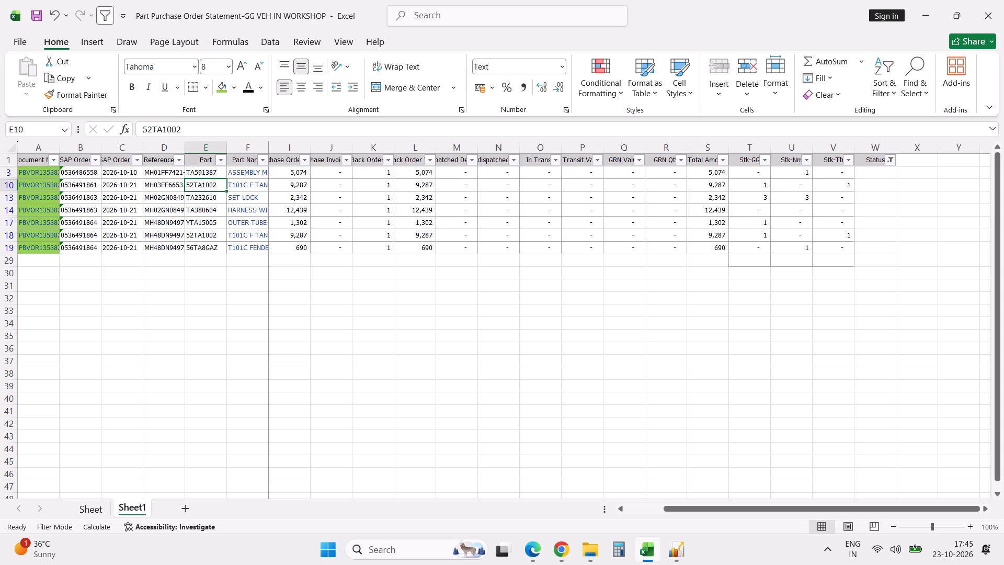
left_click(211, 209)
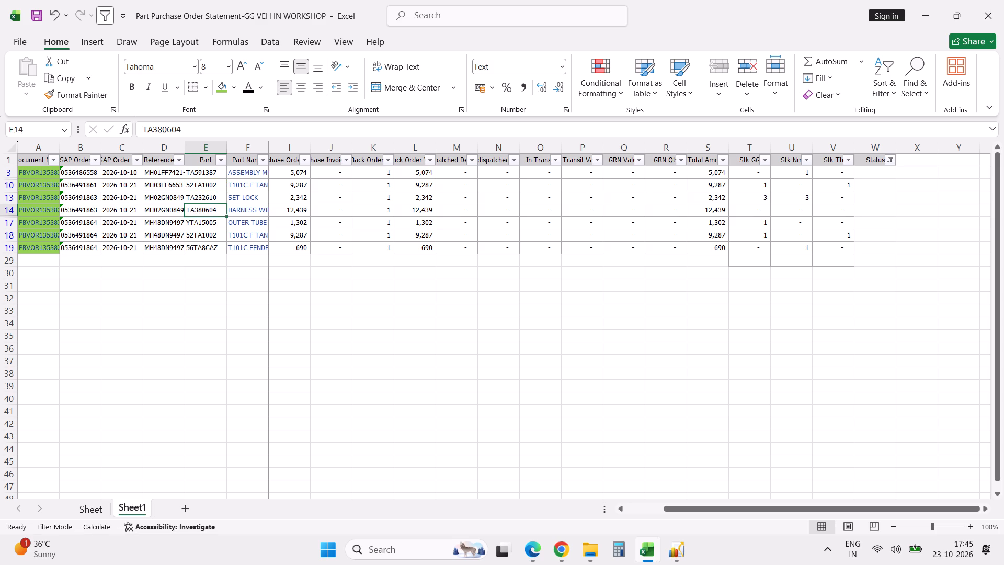
key("ctrl+c")
key("alt+Tab")
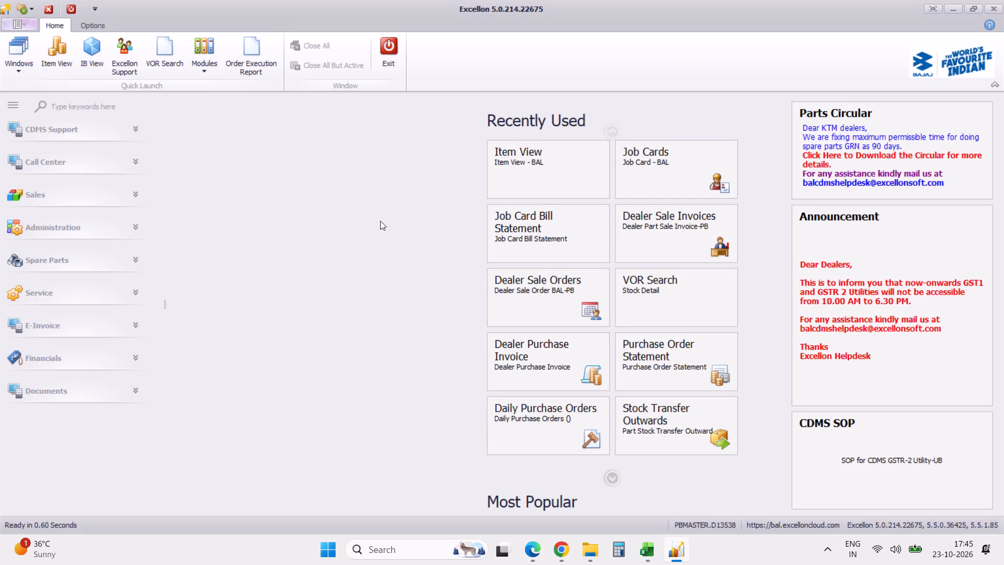
left_click(168, 58)
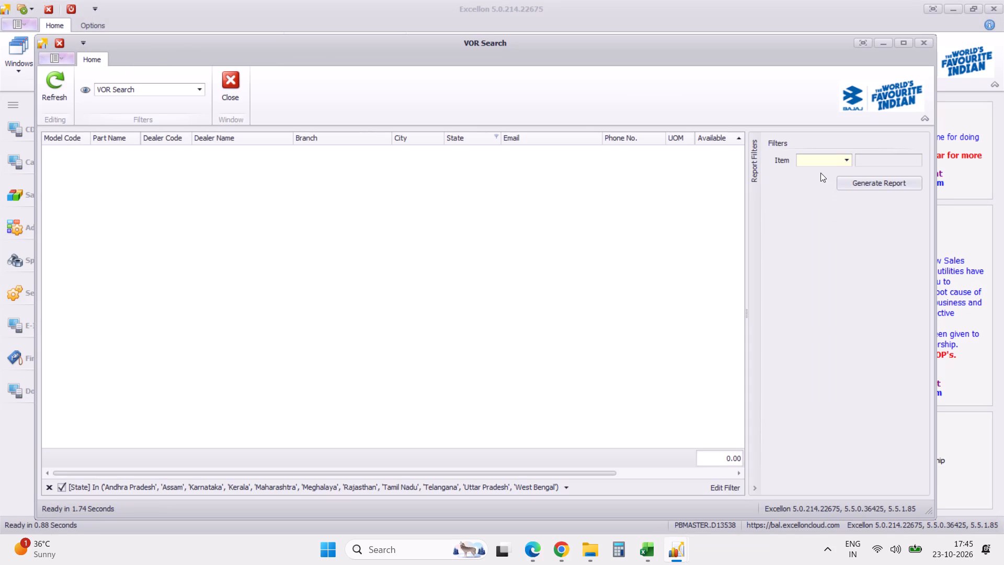
left_click(816, 162)
key("ctrl+v")
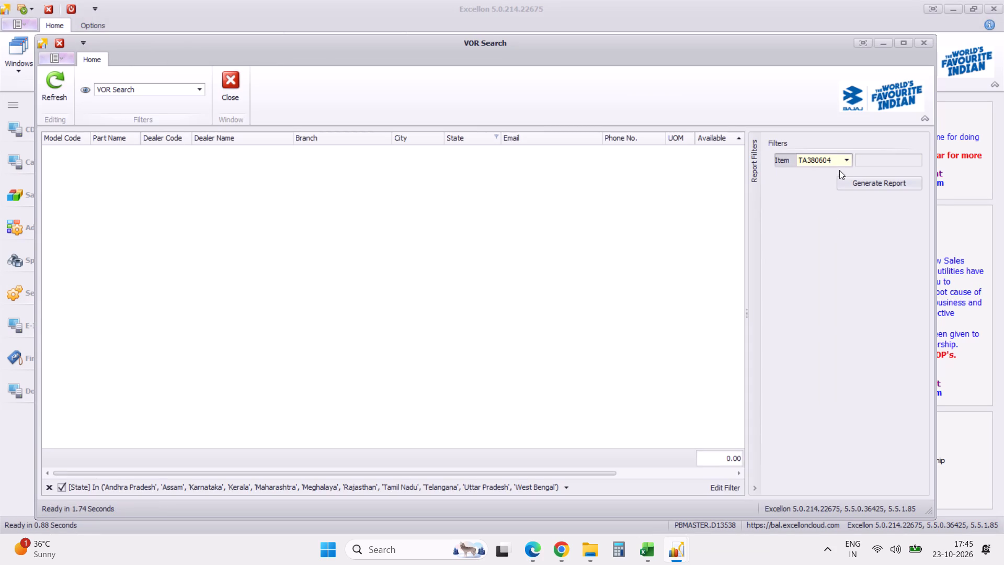
left_click(851, 178)
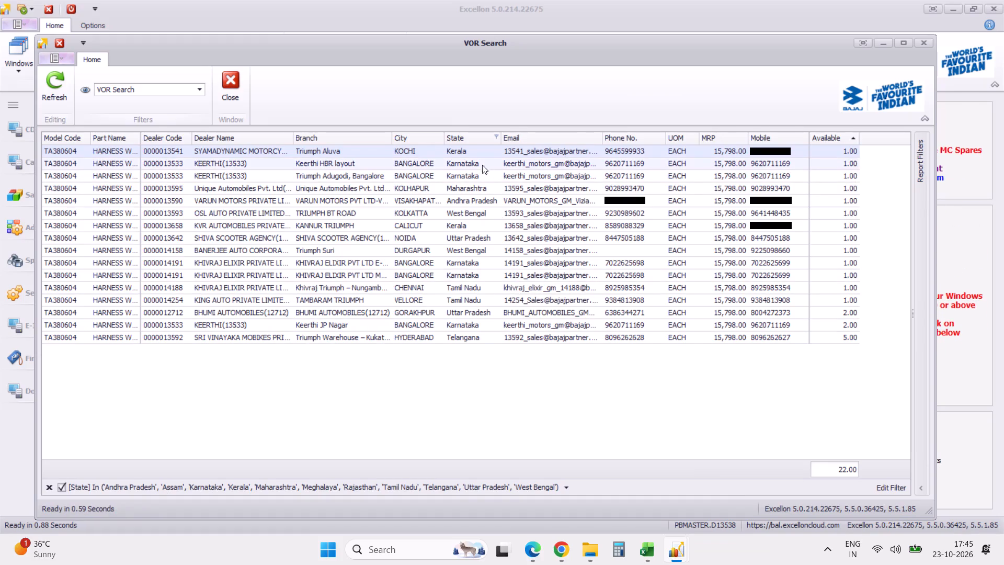
left_click(484, 138)
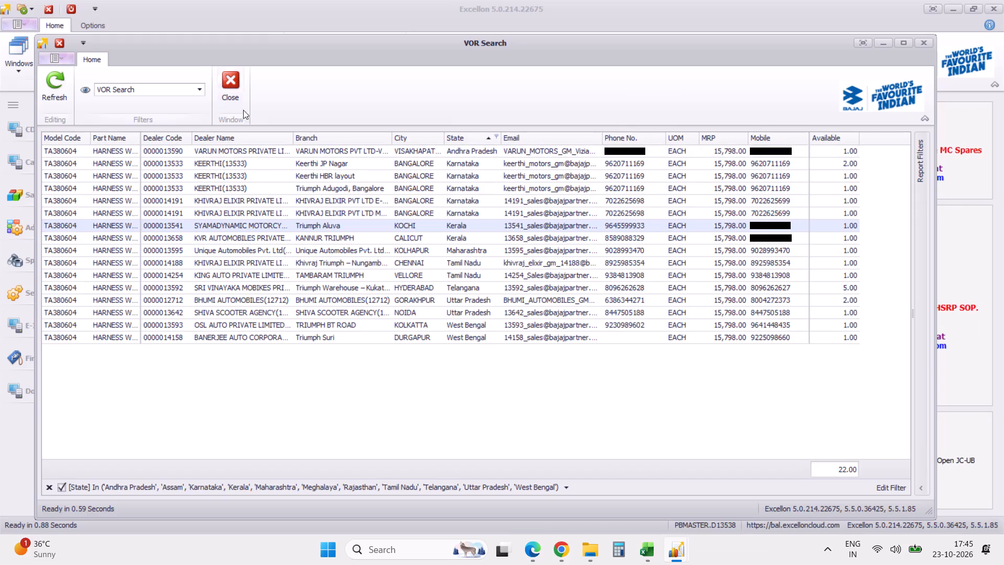
left_click(234, 93)
Check dealers' stock of part TA591387 from the Excel sheet in a new Excellon VOR Search sorted descending by State, and close the search.
key("alt+Tab")
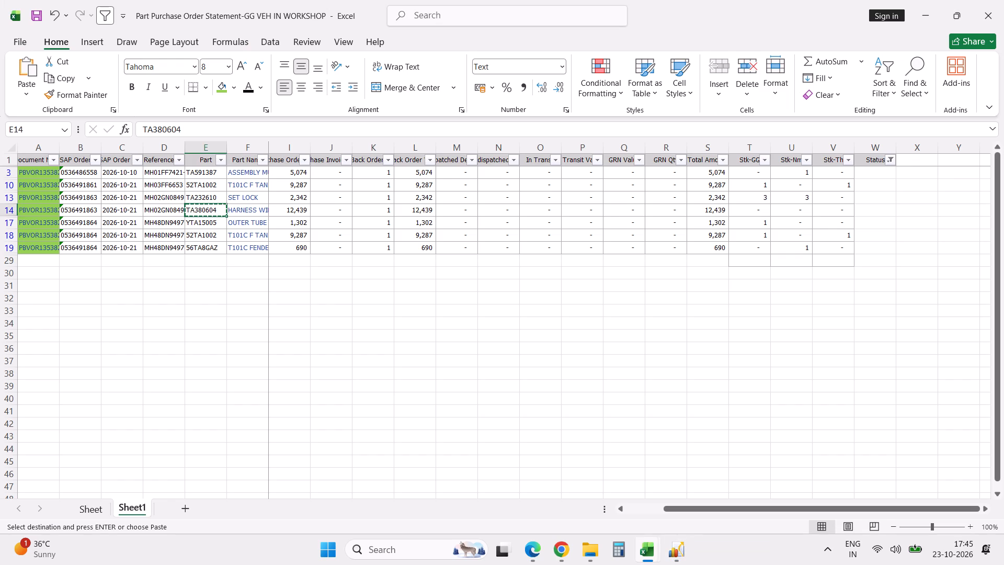
left_click(213, 171)
left_click(247, 171)
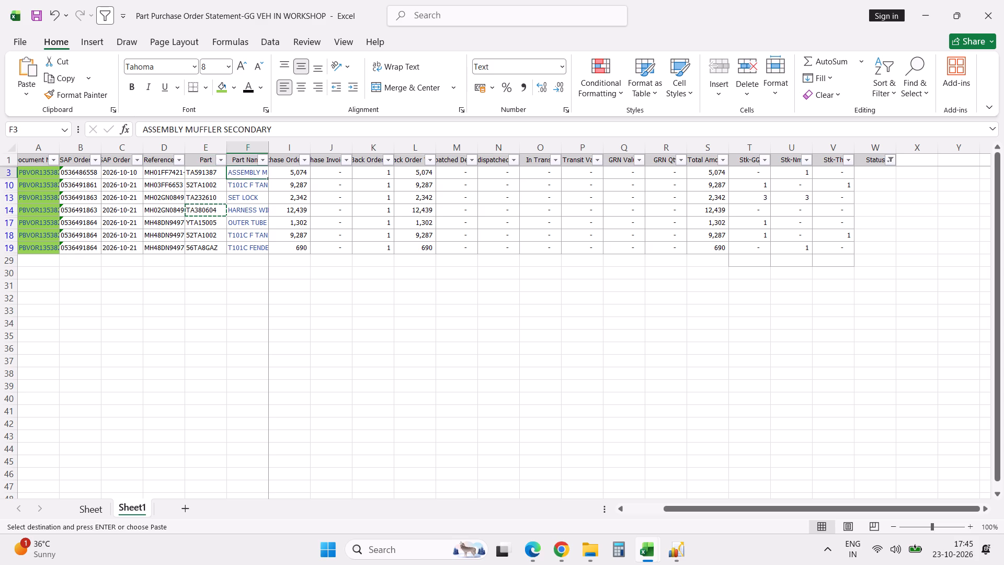
left_click(213, 172)
key("ctrl+c")
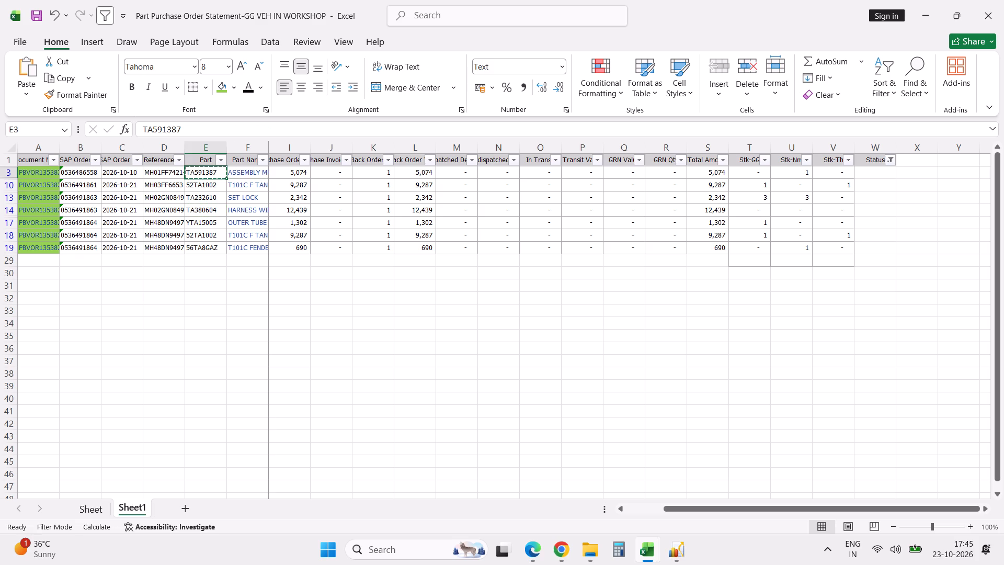
key("alt+Tab")
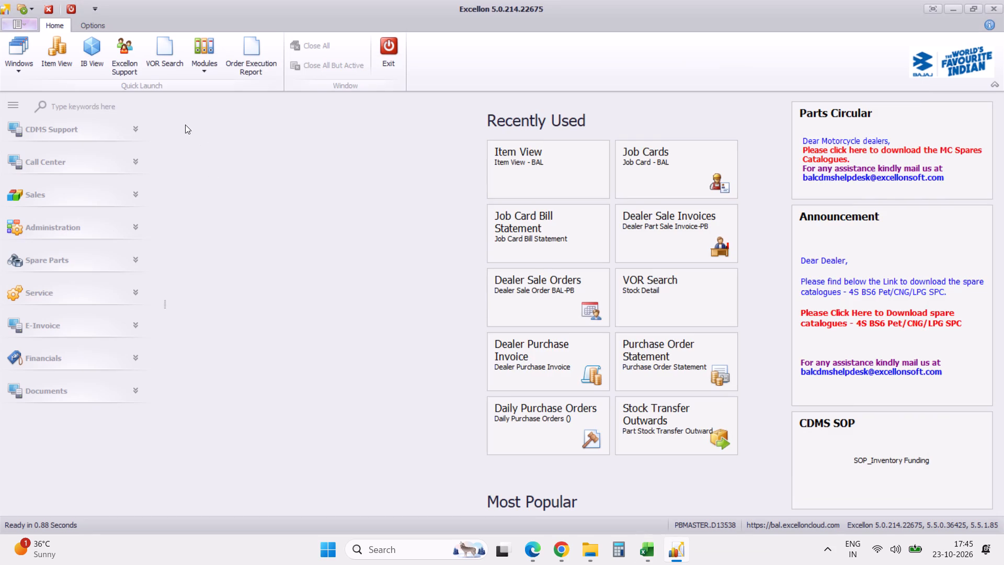
left_click(162, 35)
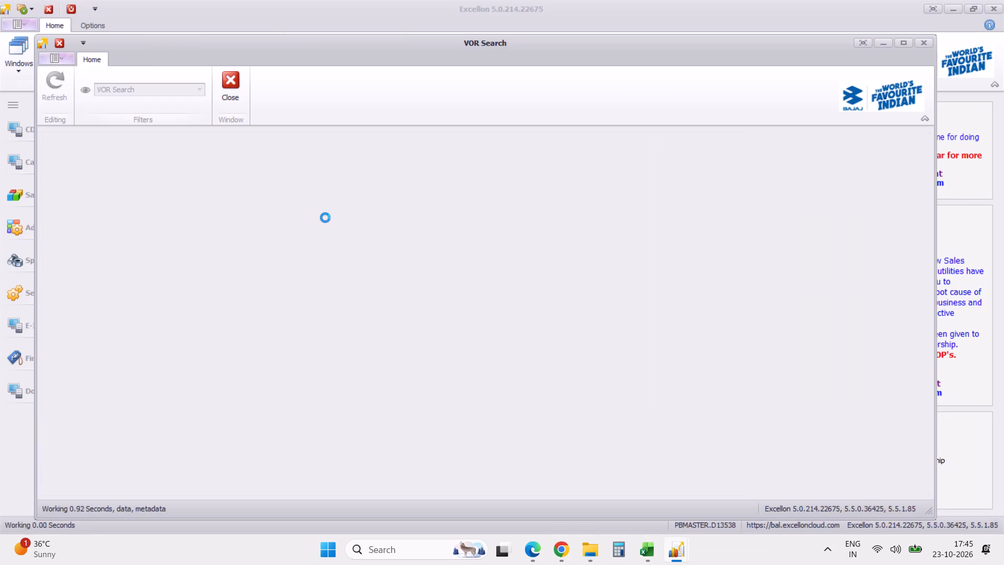
left_click(806, 160)
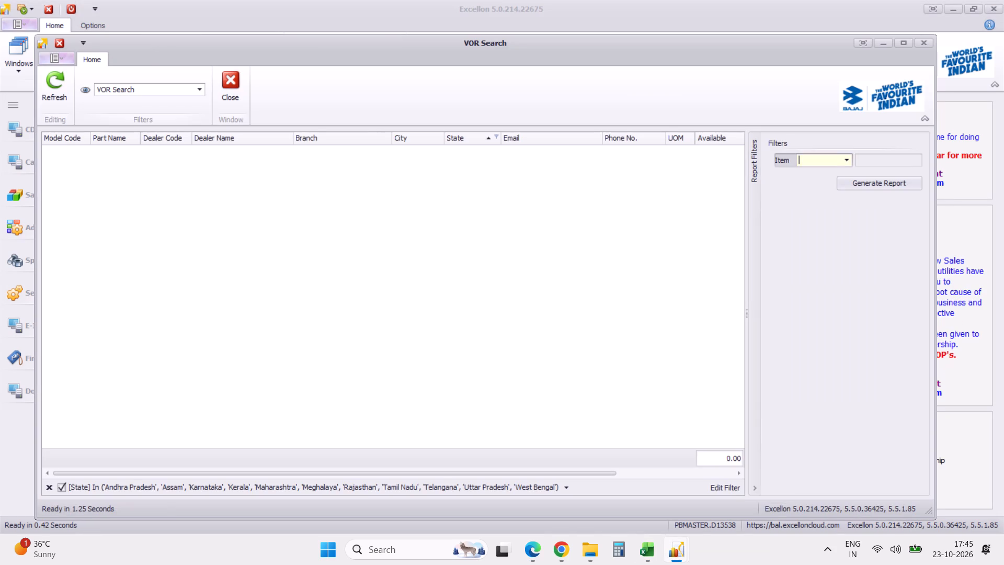
key("ctrl+v")
left_click(860, 182)
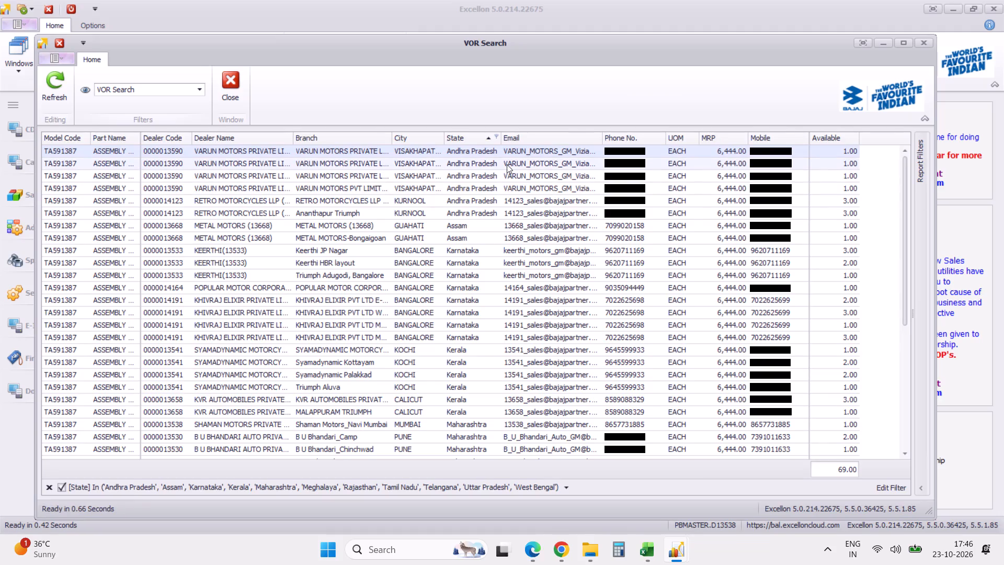
left_click(489, 141)
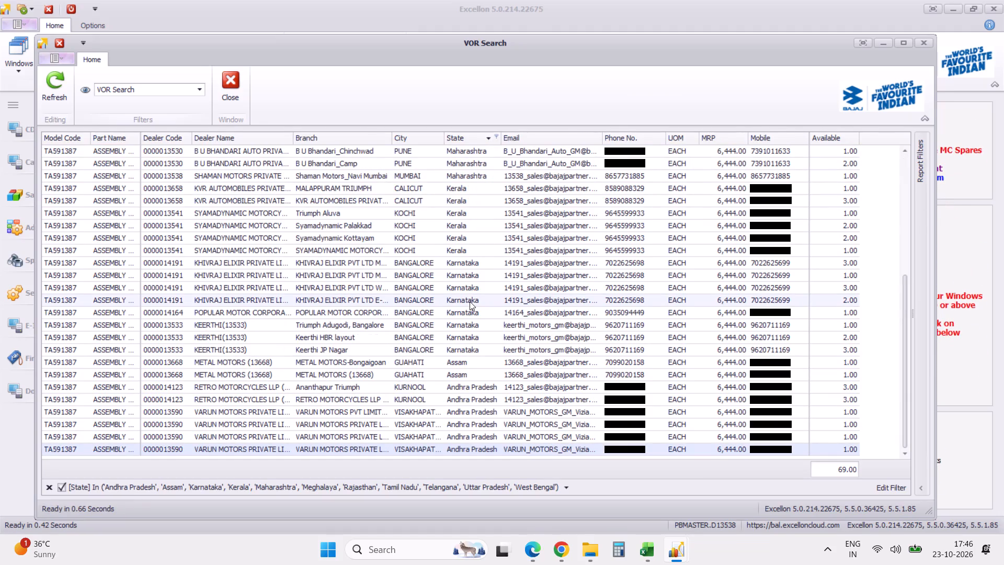
left_click(230, 84)
In Excel, save the Part Purchase Order Statement-GG VEH IN WORKSHOP workbook, view its file information and close it.
key("alt+Tab")
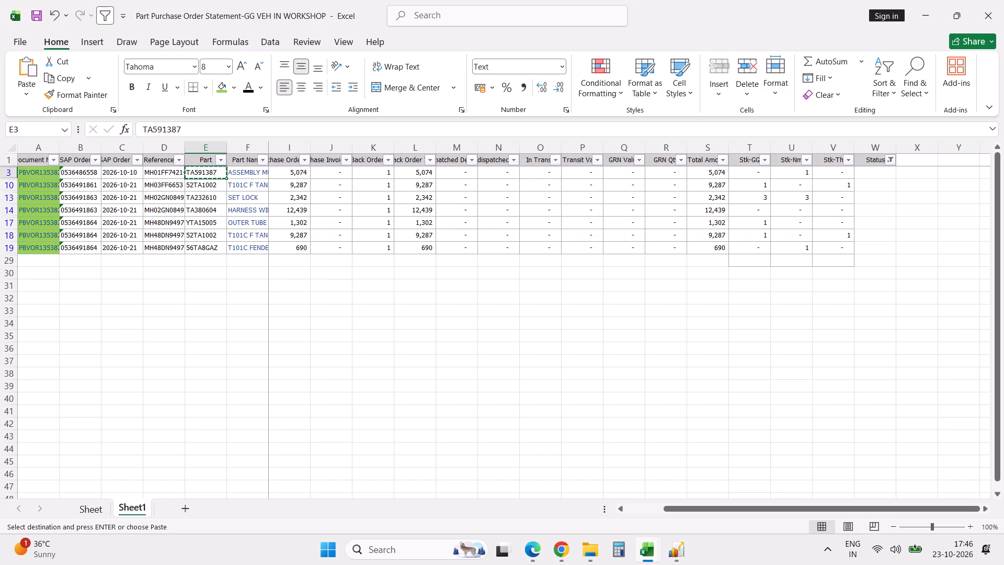
key("ctrl+s")
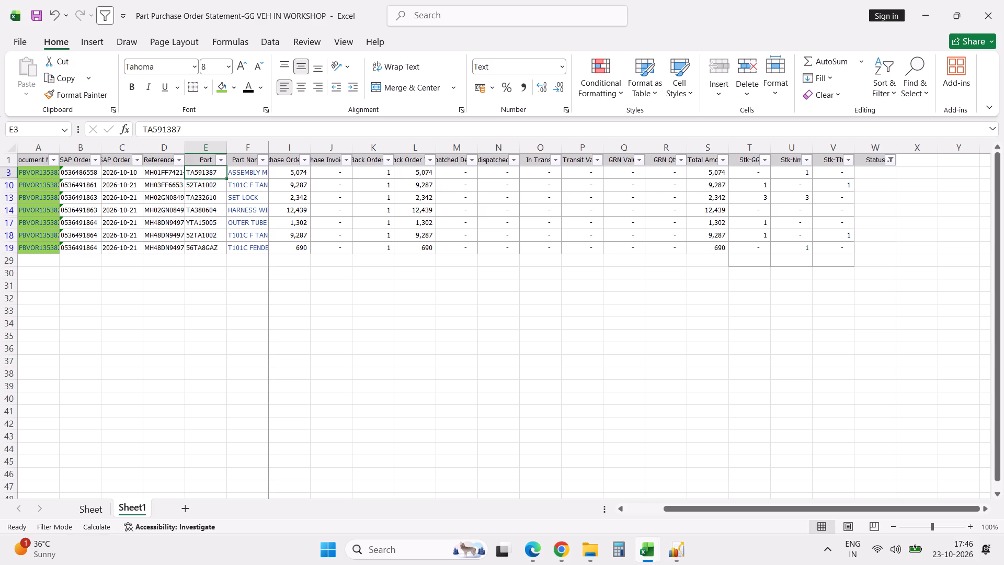
left_click(253, 221)
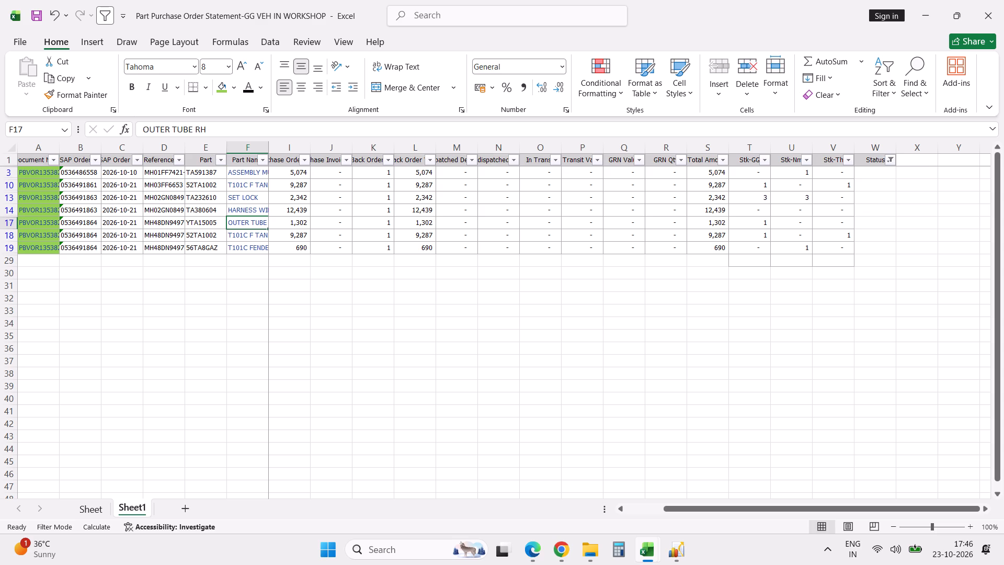
key("ctrl+s")
left_click(22, 43)
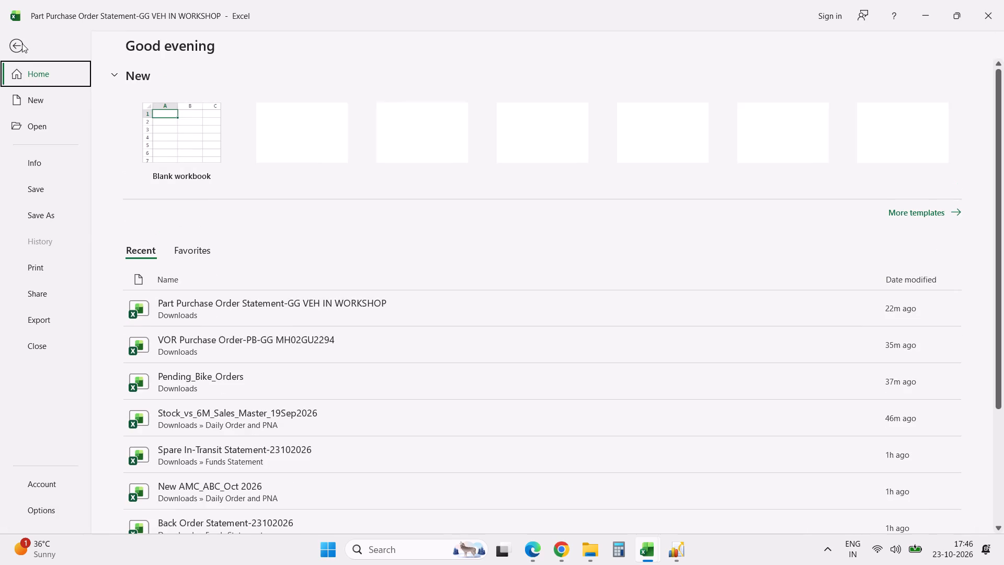
left_click(53, 160)
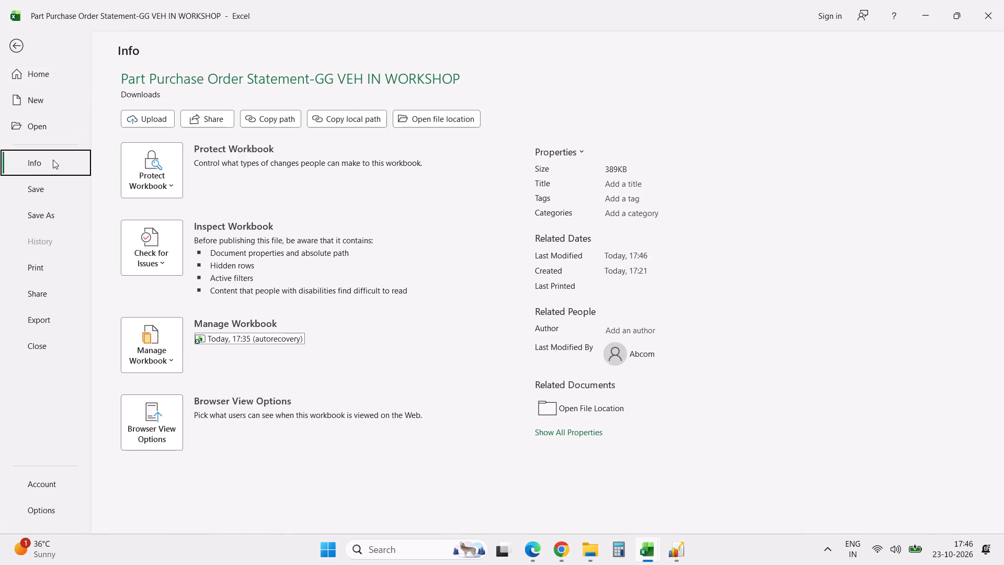
key("Escape")
left_click(994, 15)
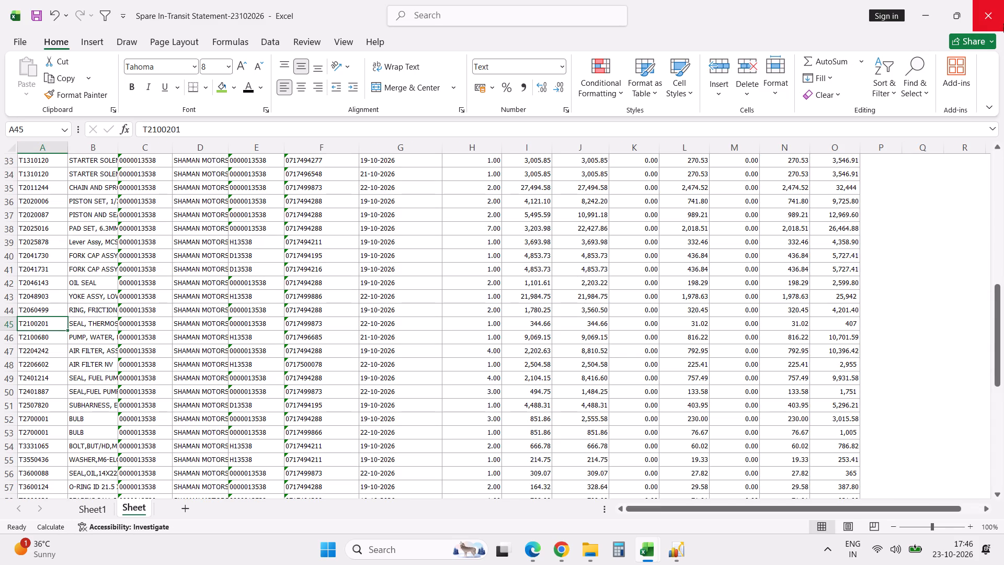
Close the Spare In-Transit Statement-23102026 and Part Stock Valuation-23102026 workbooks, saving their changes.
left_click(996, 21)
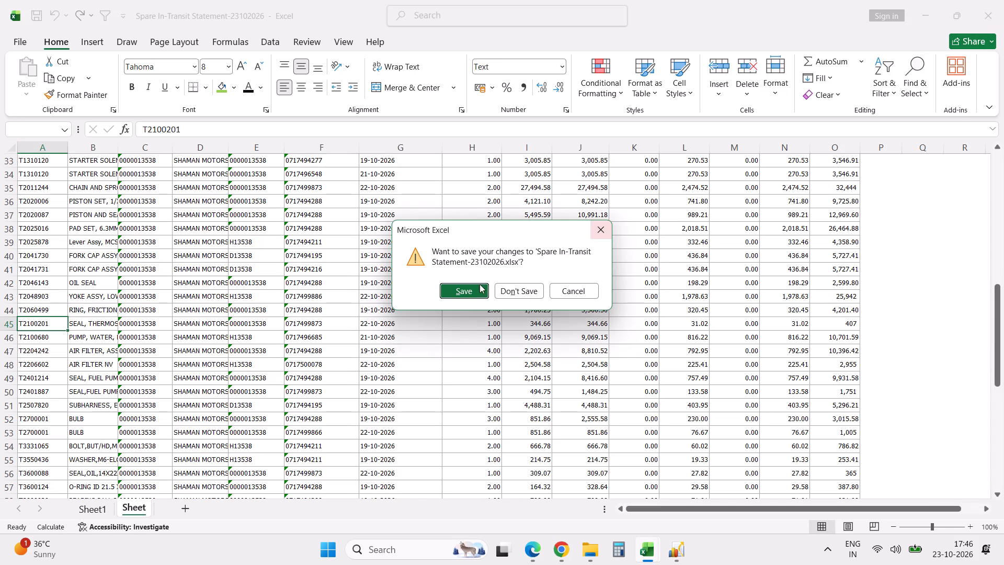
left_click(475, 293)
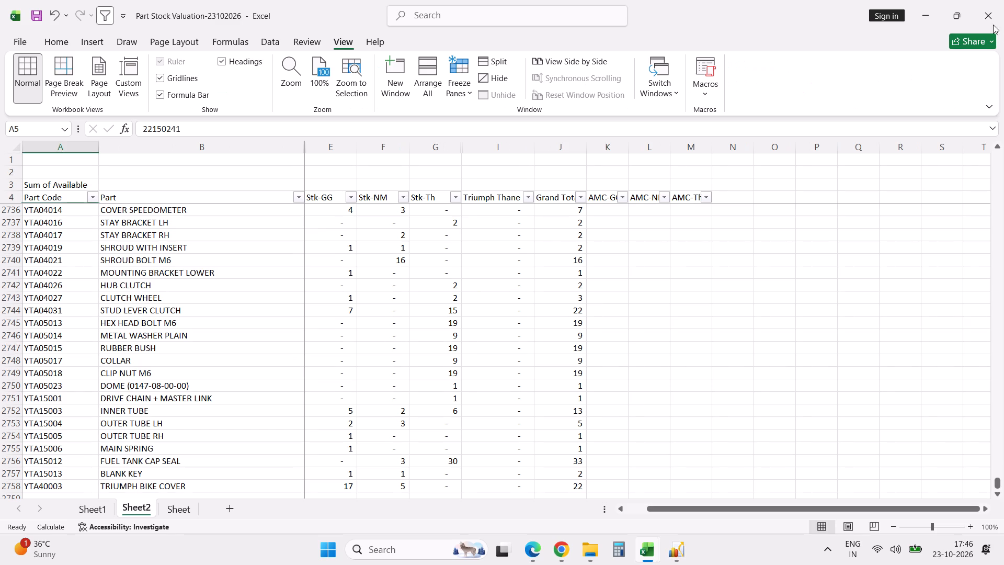
left_click(991, 19)
left_click(518, 298)
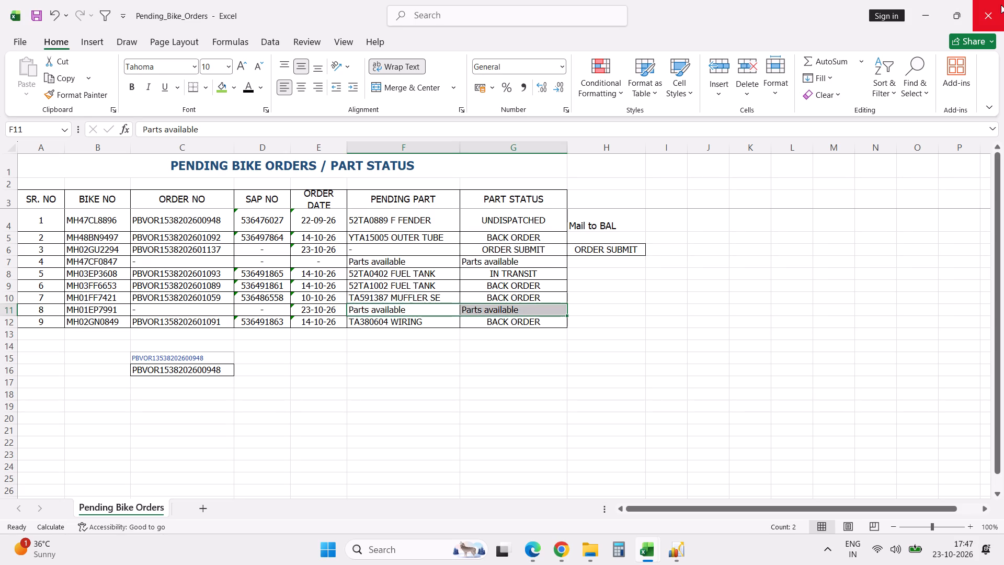
Save the Pending_Bike_Orders workbook and close it.
left_click(834, 258)
key("ctrl+s")
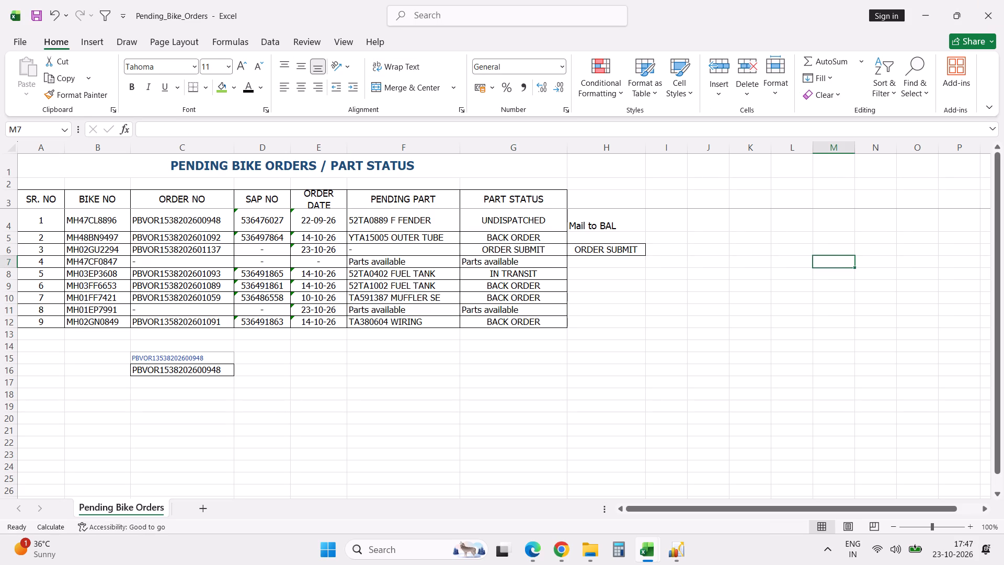
left_click(986, 20)
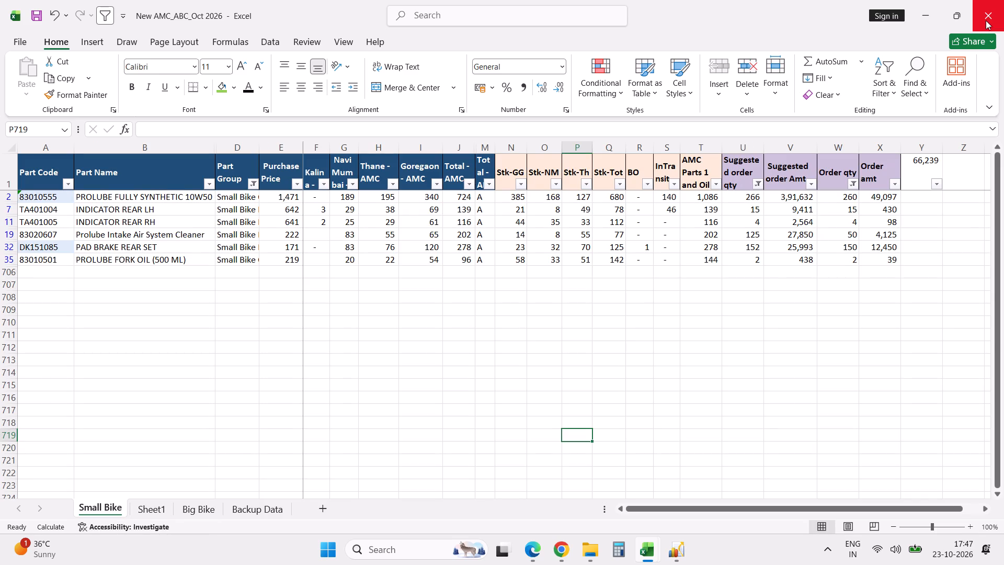
Close the New AMC_ABC_Oct 2026, Stock_vs_6M_Sales_Master_19Sep2026 and Back Order Statement-23102026 workbooks, saving their changes.
left_click(986, 20)
left_click(512, 299)
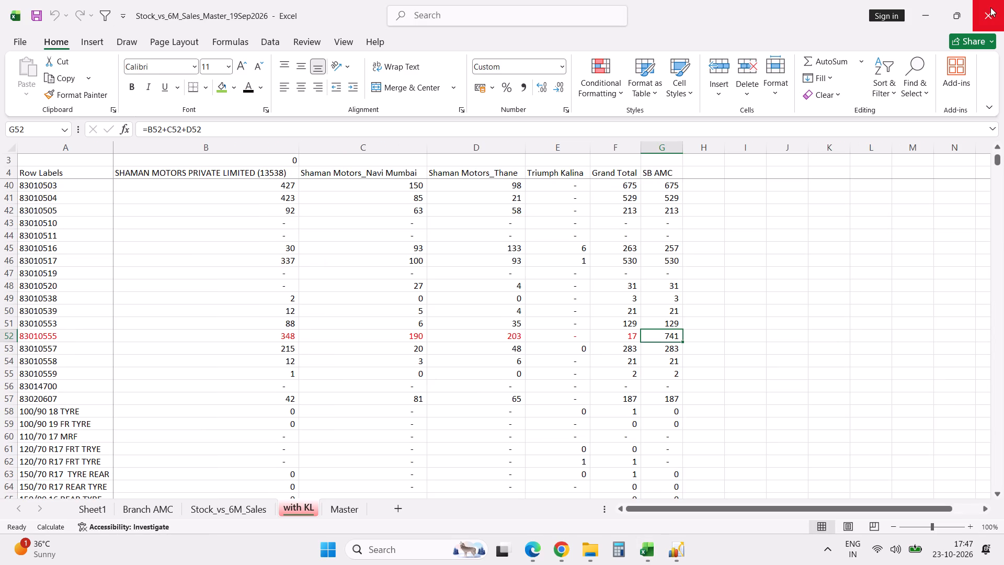
left_click(990, 7)
left_click(509, 294)
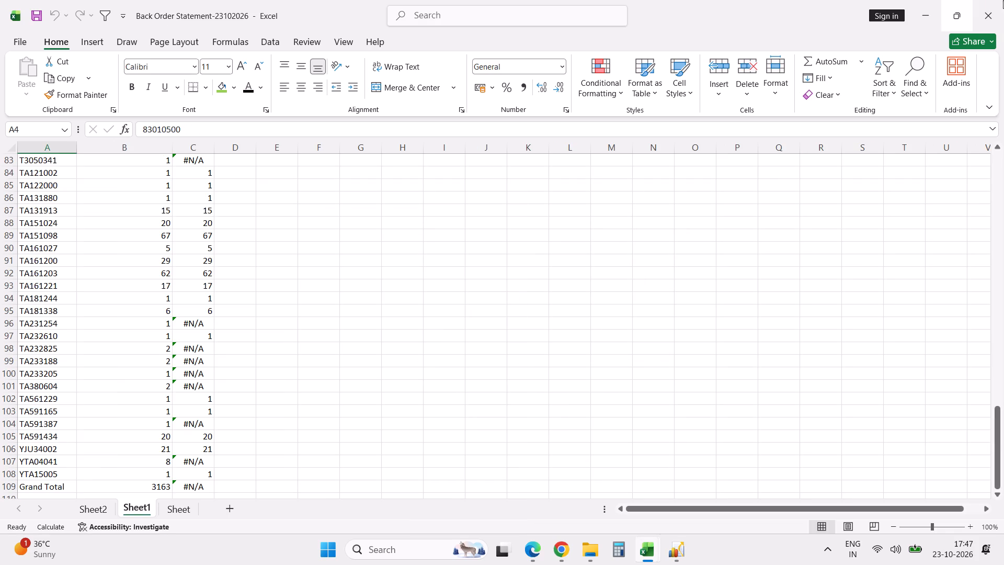
left_click(997, 13)
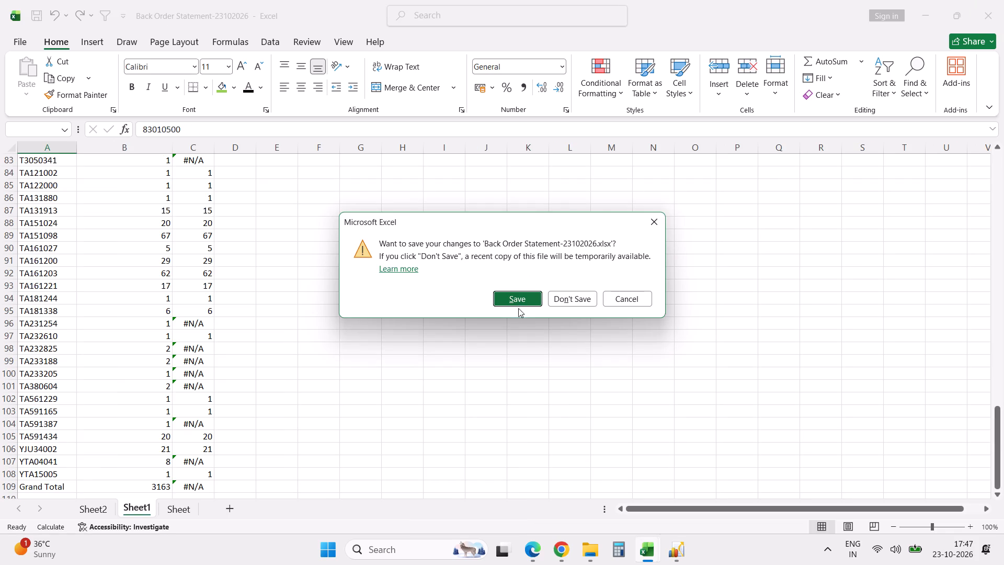
left_click(521, 301)
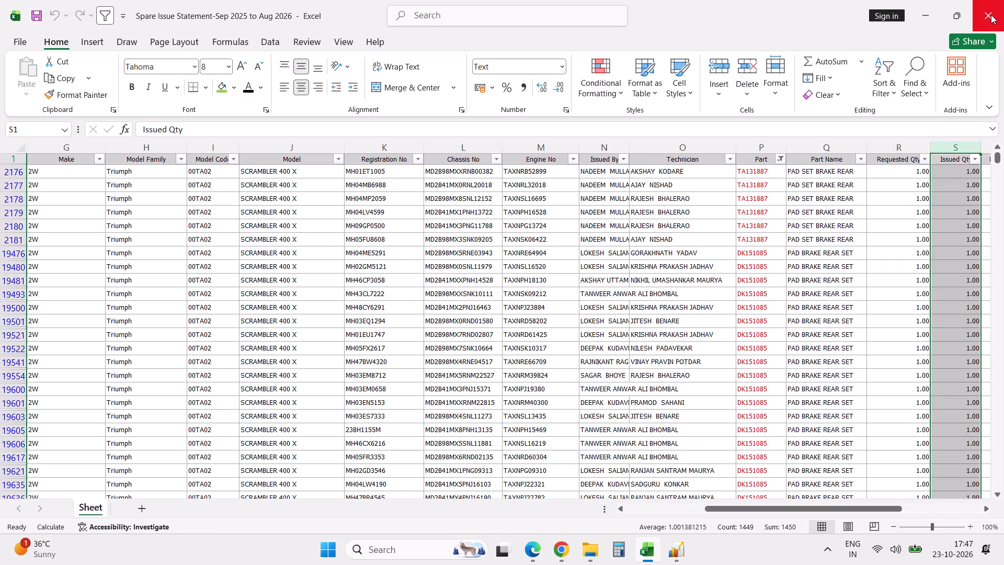
Close the Spare Issue Statement-Sep 2025 to Aug 2026 workbook without saving its changes.
left_click(990, 14)
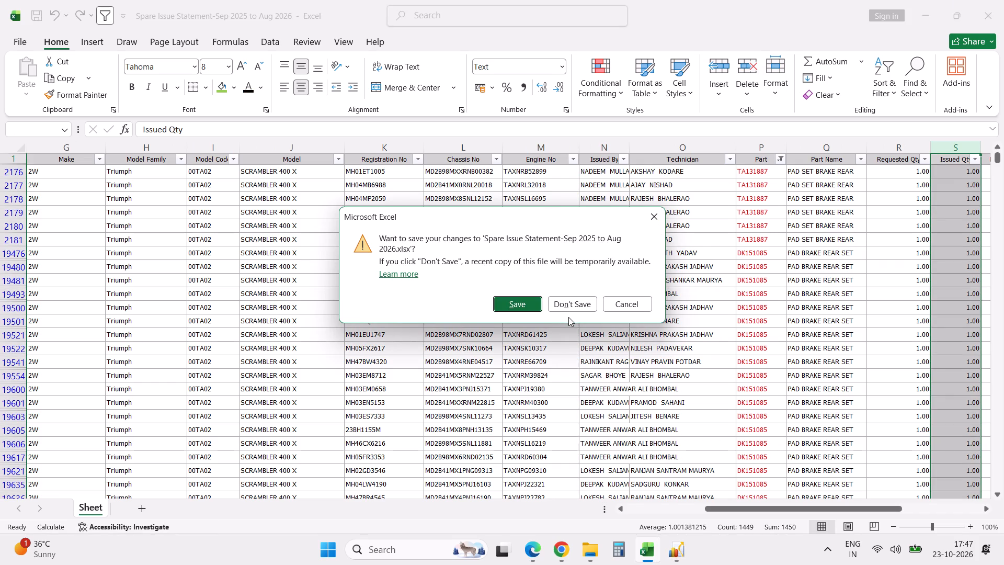
left_click(571, 315)
left_click(573, 309)
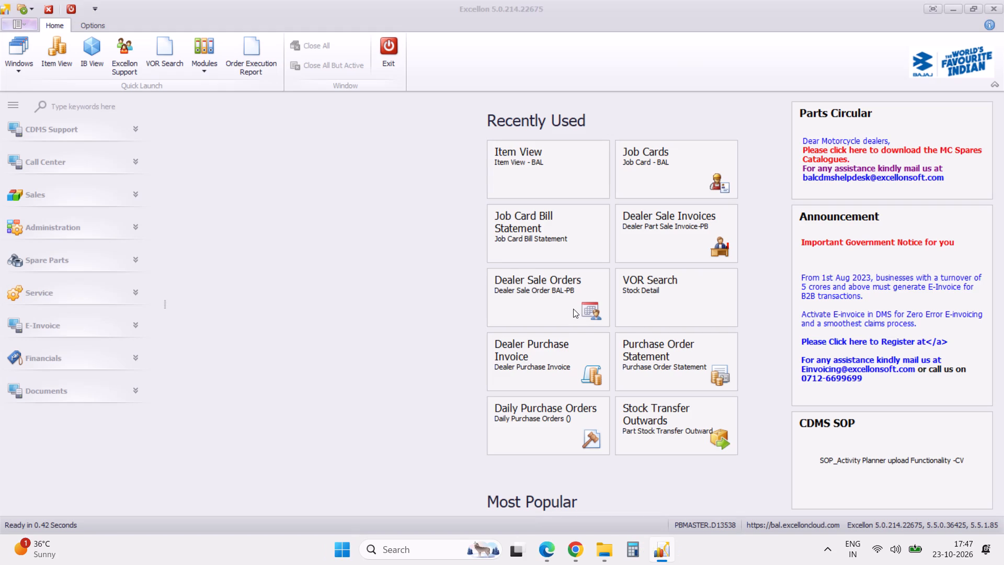
Exit Excellon.
left_click(385, 29)
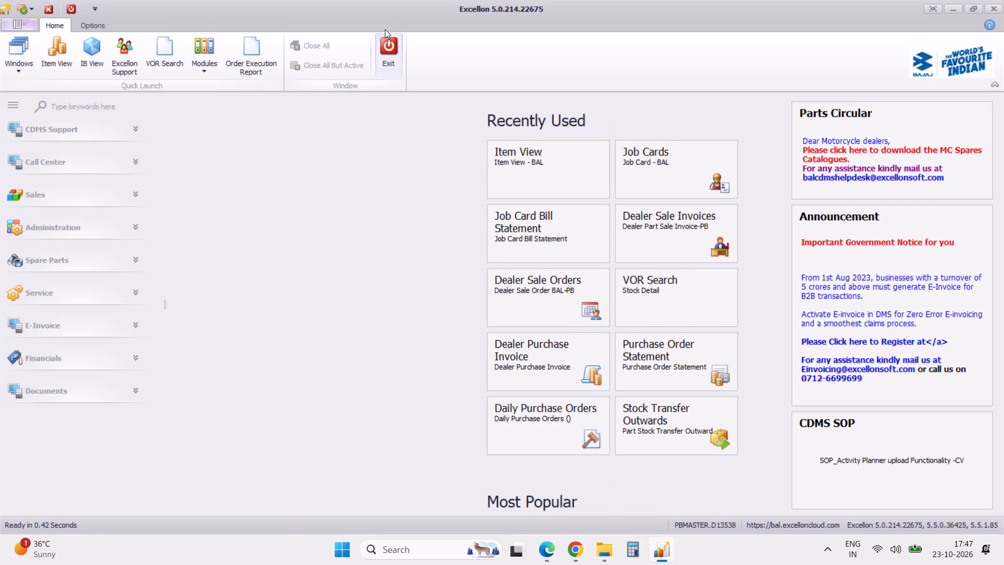
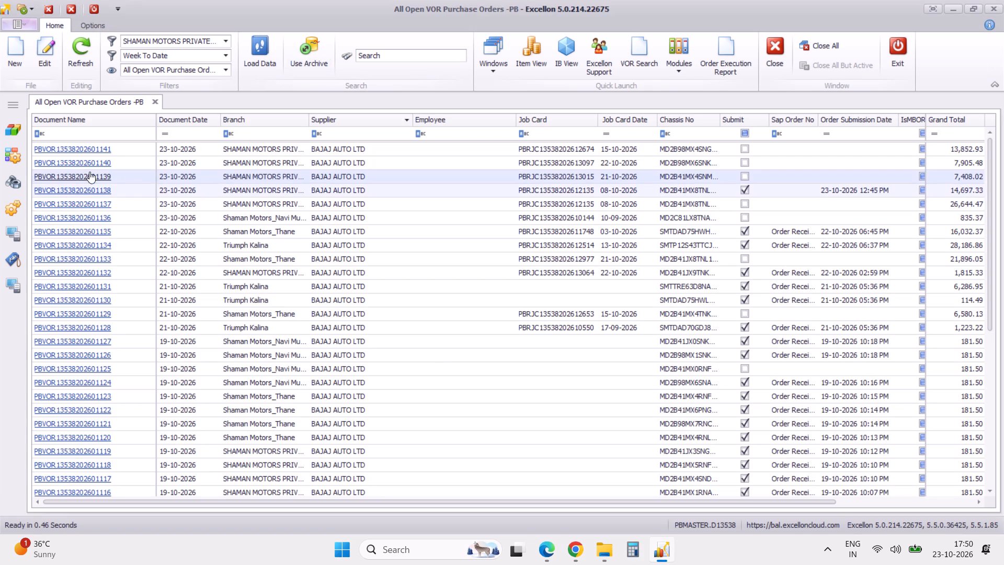
Review the part details of VOR purchase orders 1140 and 1141, closing each order after viewing.
left_click(90, 165)
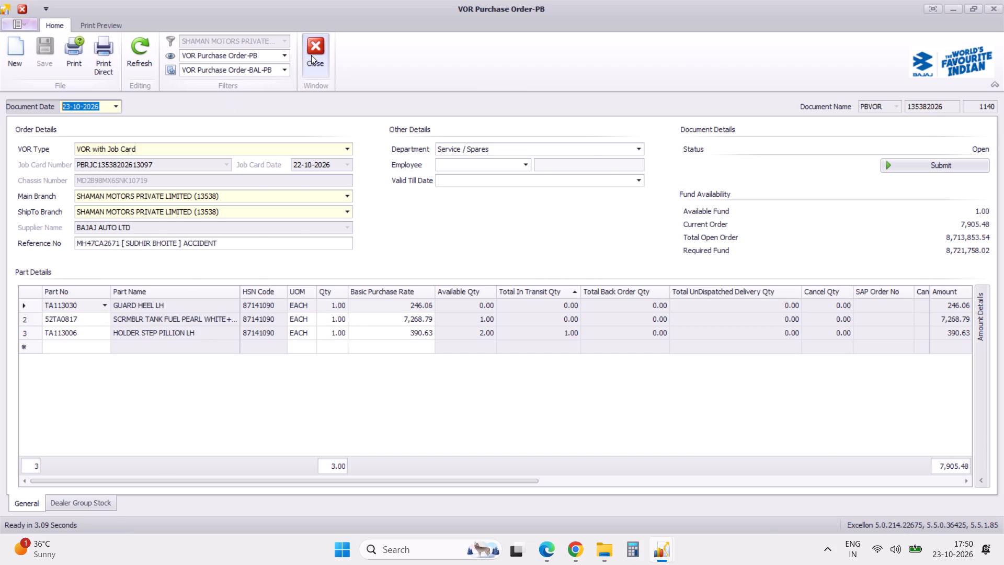
left_click(311, 55)
left_click(99, 148)
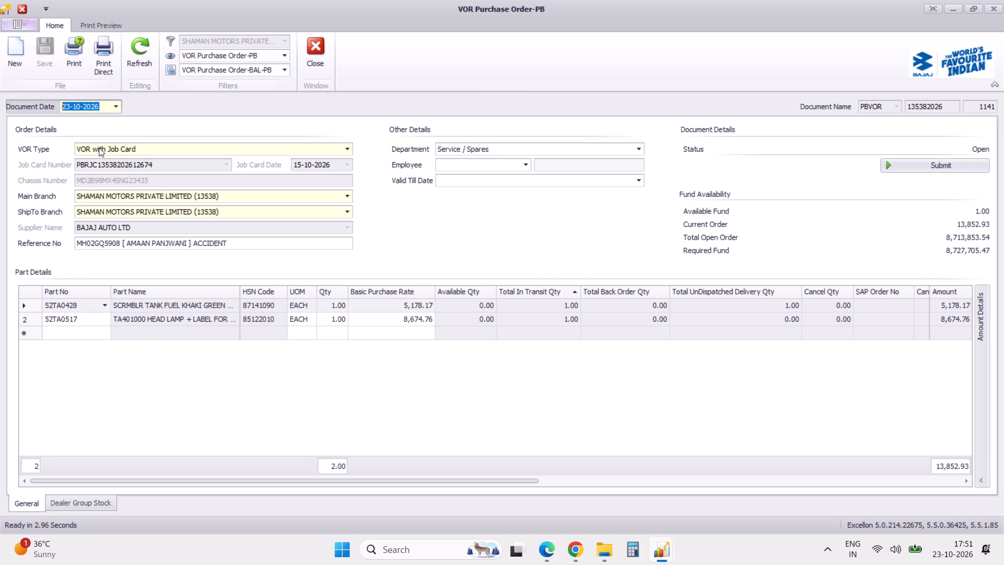
left_click(314, 49)
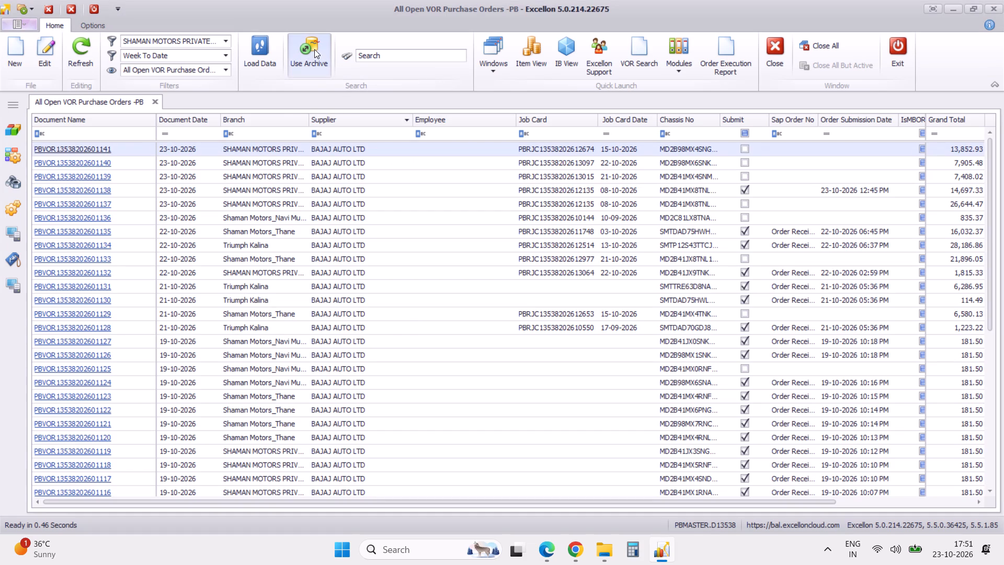
Export the part details of VOR purchase order 1141 to XLSX without hyperlinks as VOR Purchase Order-PB1141, leave the file unopened, and close the order.
left_click(96, 149)
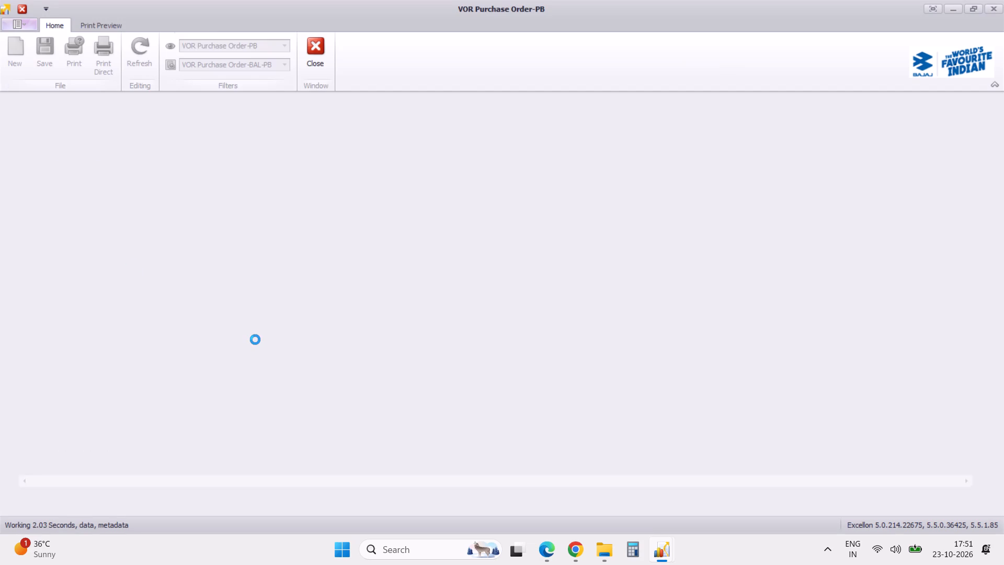
left_click(275, 329)
key("ctrl+a")
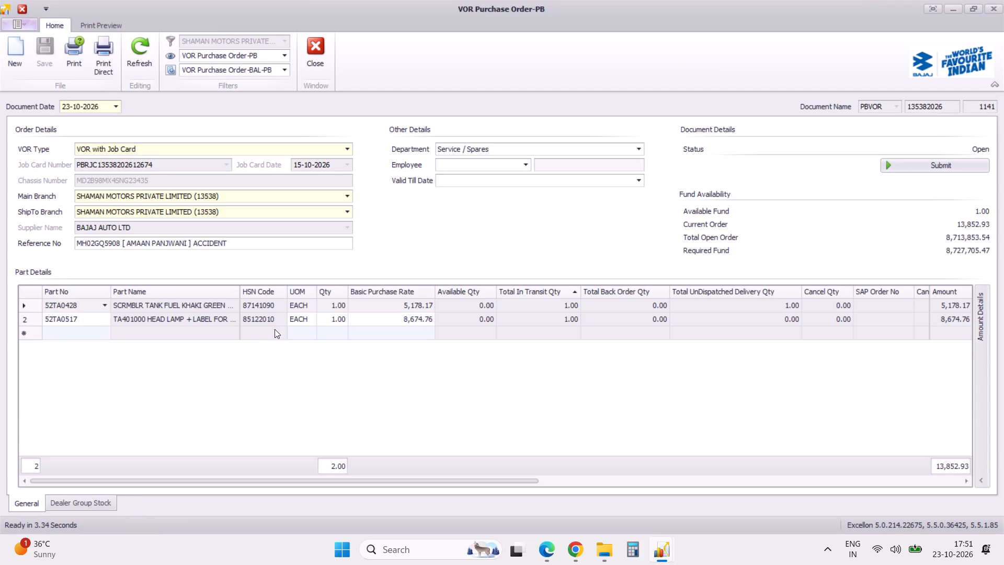
left_click(226, 320)
key("ctrl+a")
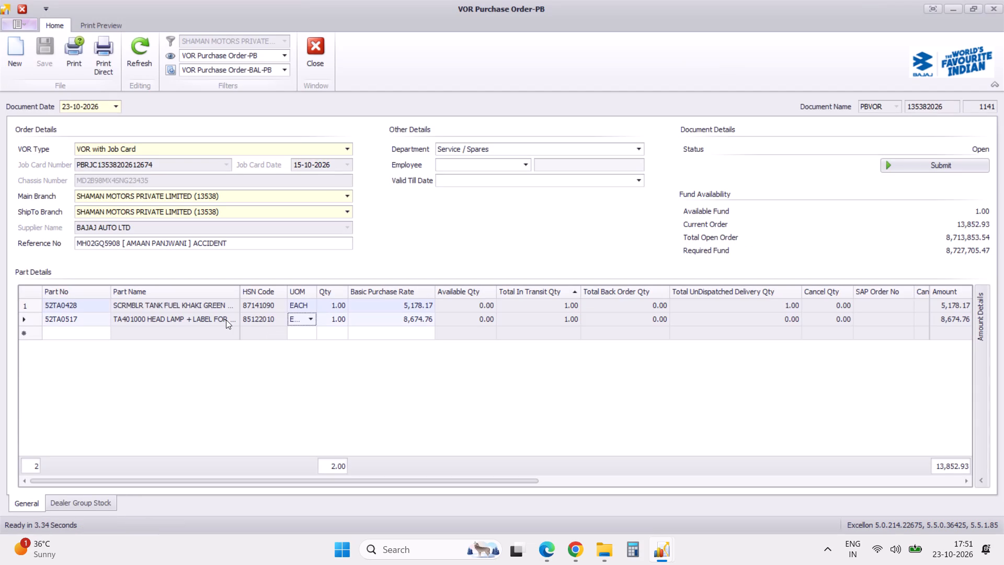
right_click(226, 320)
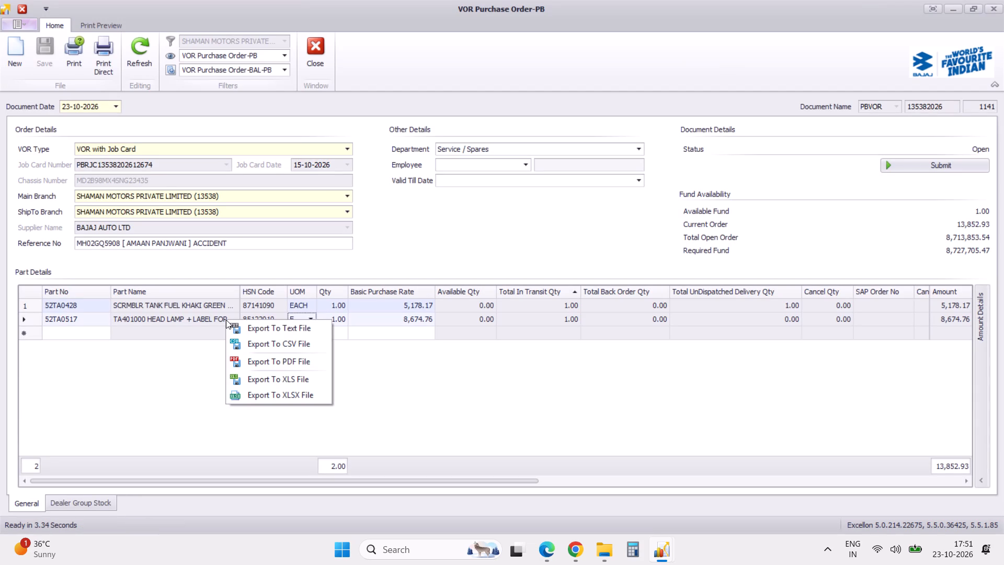
left_click(308, 394)
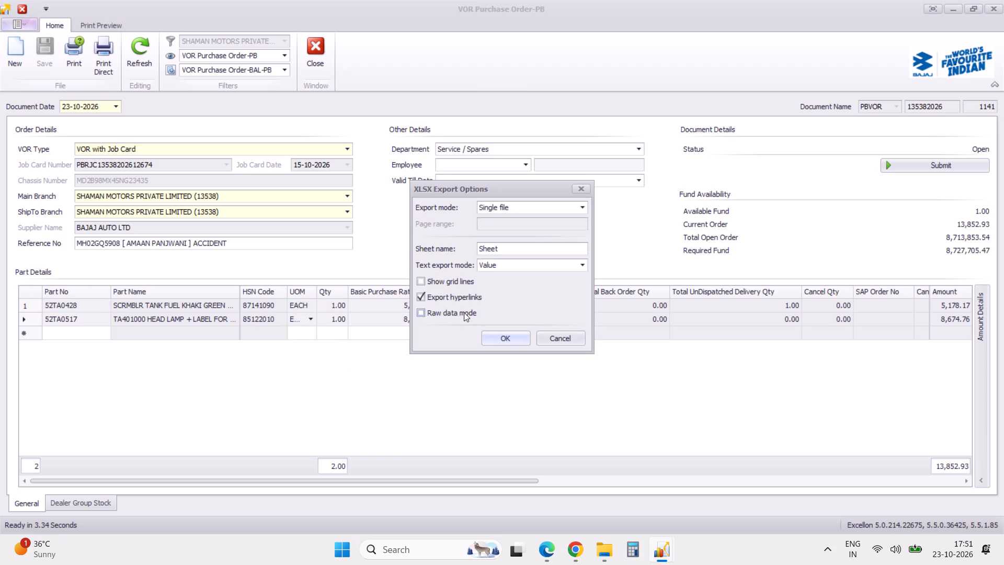
left_click(460, 297)
left_click(497, 334)
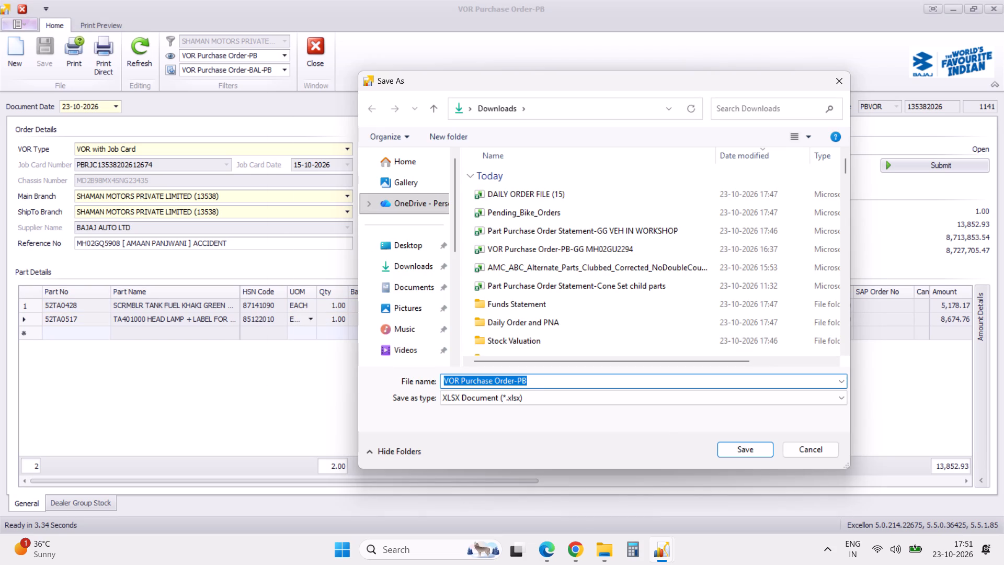
left_click(542, 381)
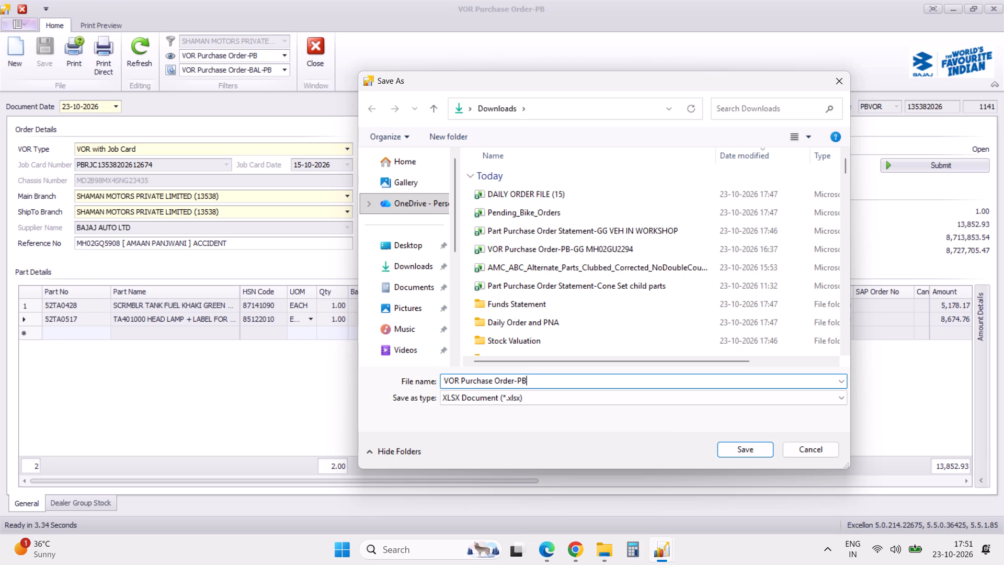
type("1141")
key("Return")
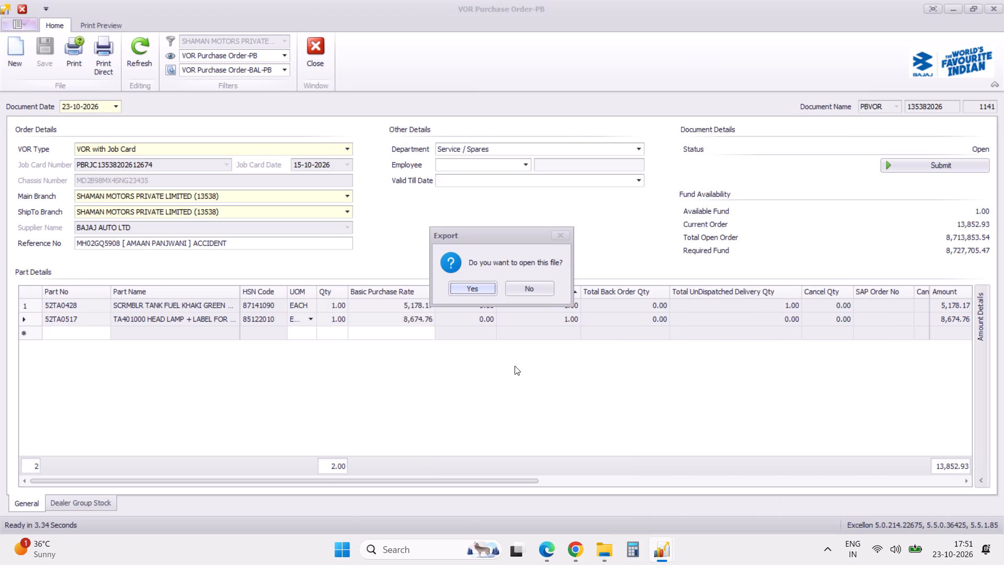
left_click(546, 294)
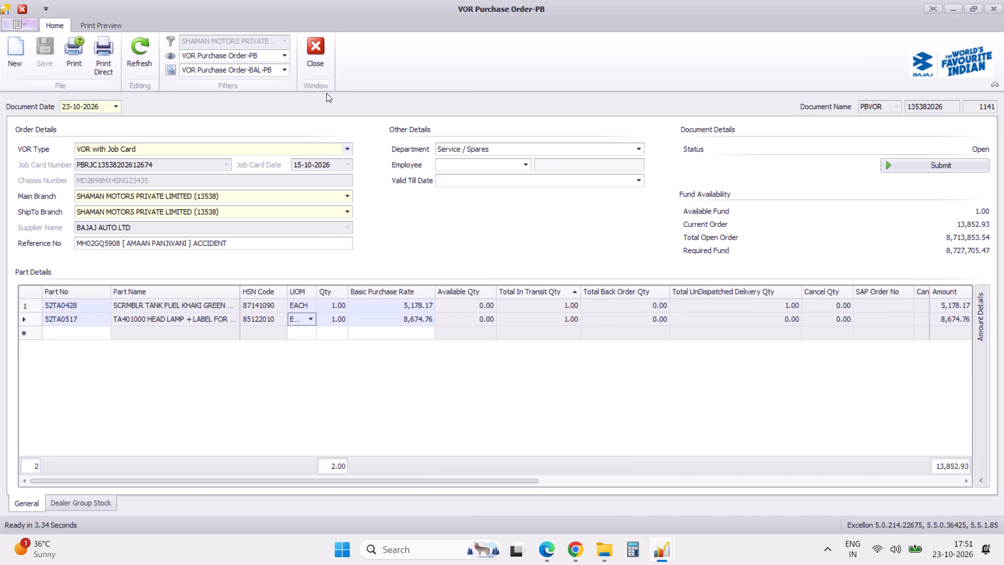
left_click(321, 61)
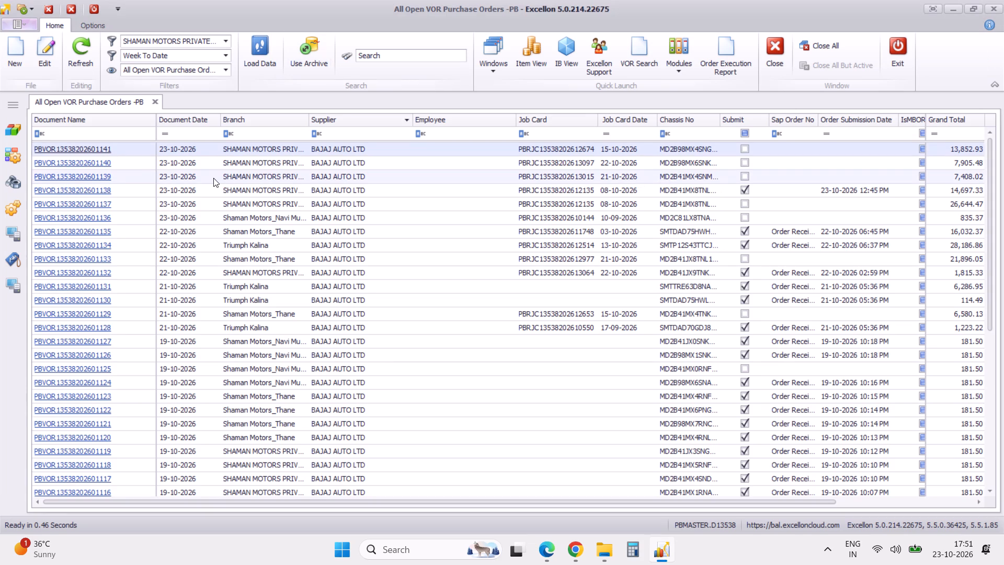
Export the part details of VOR purchase order 1140 to XLSX without hyperlinks as VOR Purchase Order-PB-1140, leave the file unopened, and close the order.
left_click(102, 161)
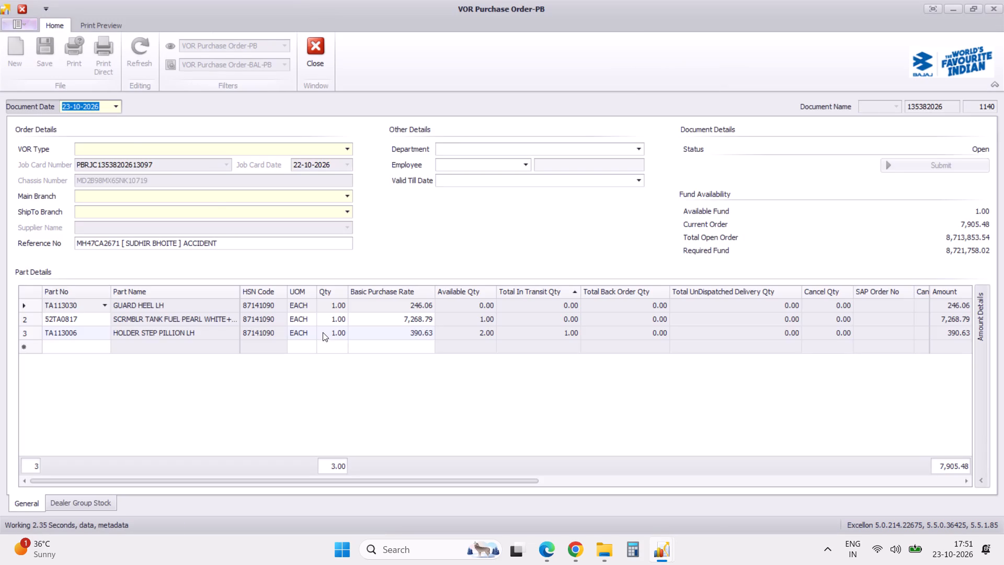
right_click(314, 325)
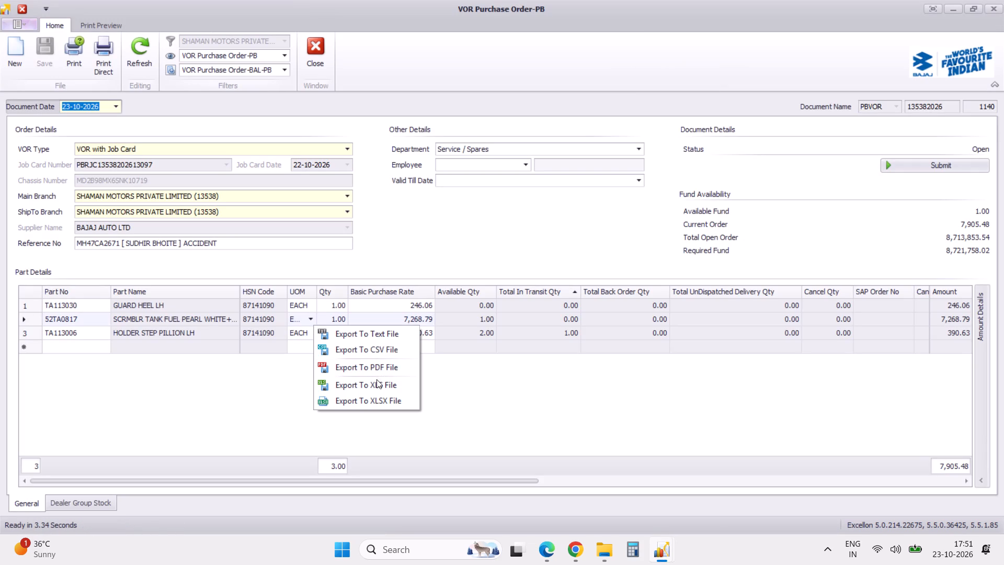
left_click(384, 402)
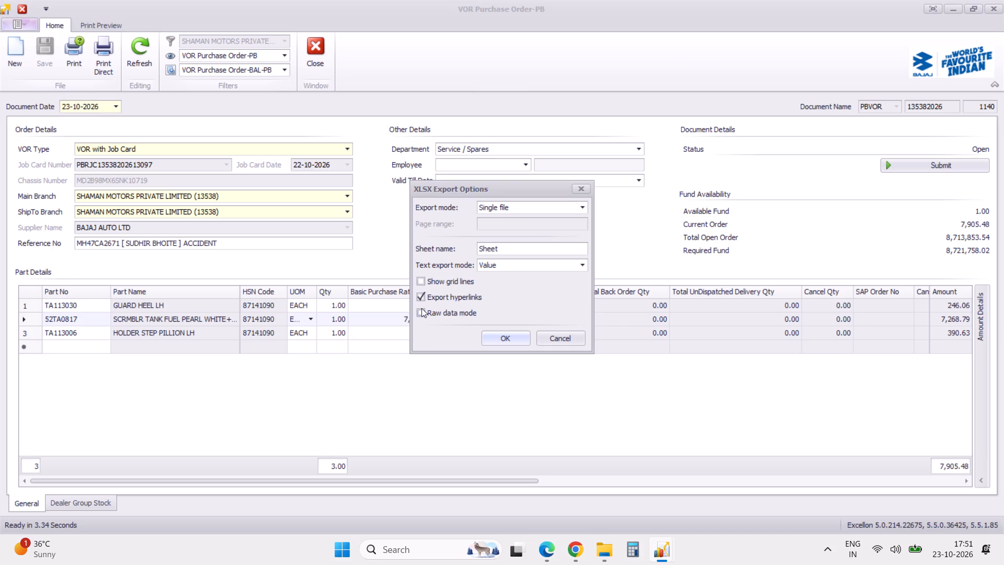
left_click(422, 298)
left_click(494, 337)
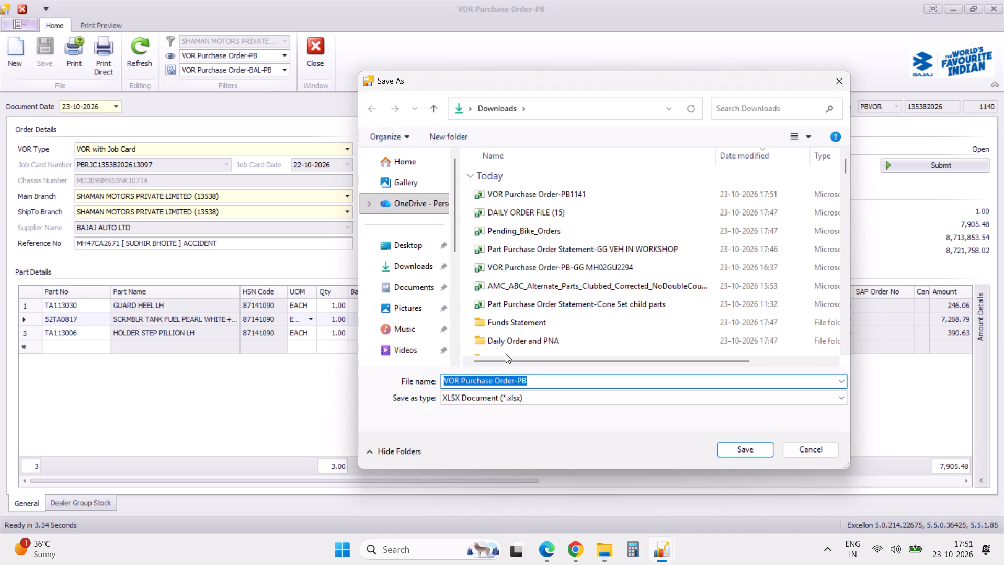
left_click(531, 378)
type("-1140")
key("Return")
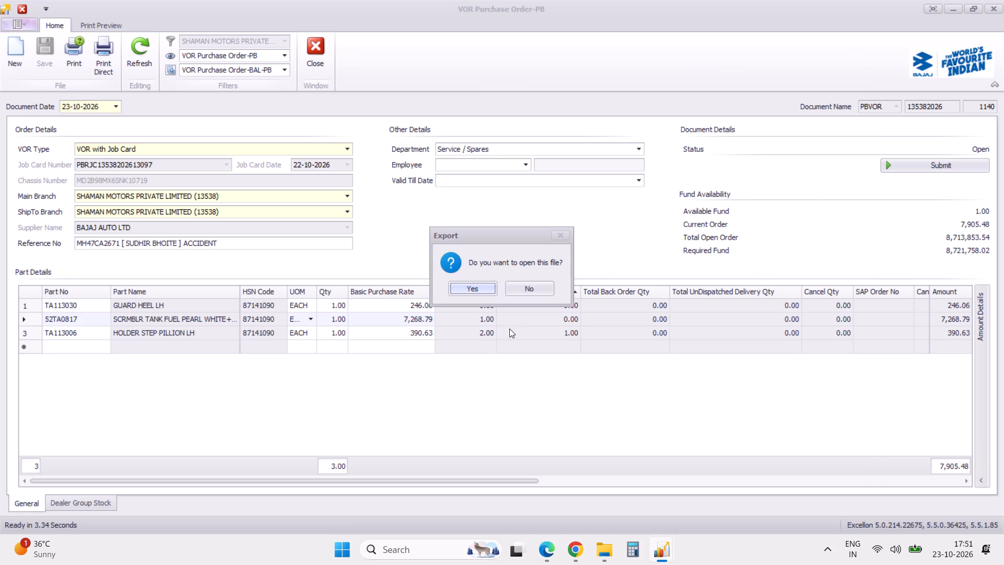
left_click(545, 285)
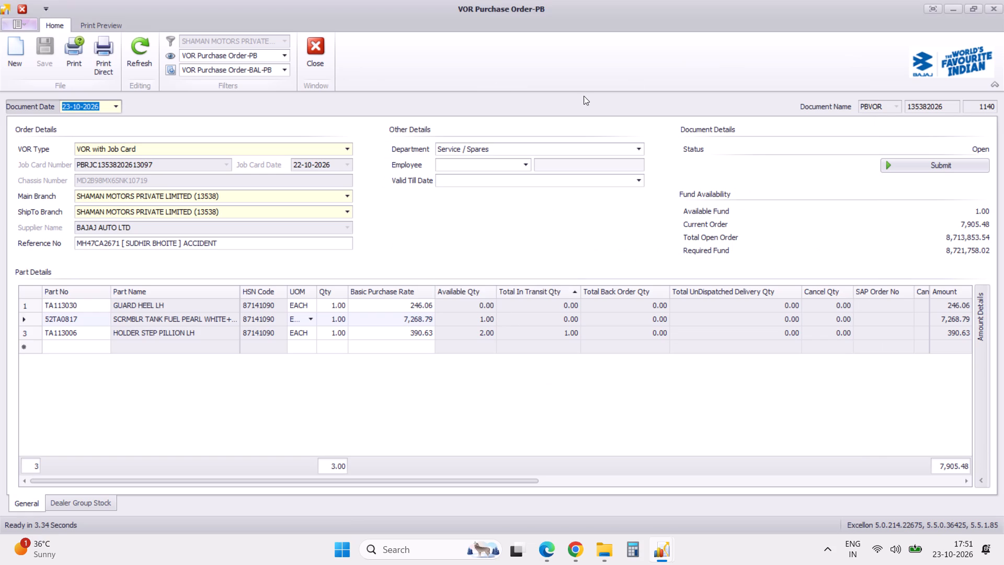
left_click(312, 51)
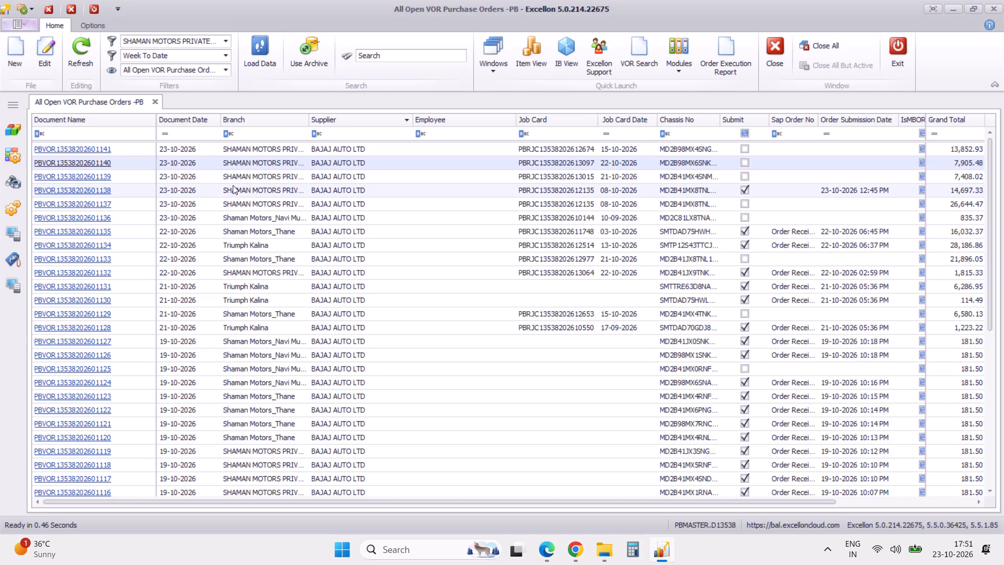
Export the part details of VOR purchase order 1139 to XLSX without hyperlinks as VOR Purchase Order-PB-1139 and open the exported file.
left_click(104, 176)
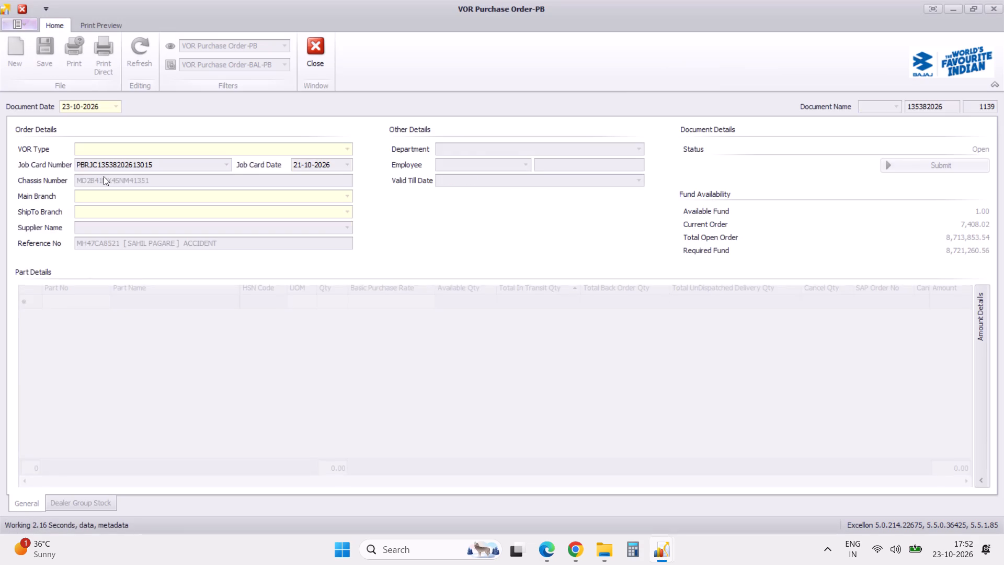
right_click(298, 331)
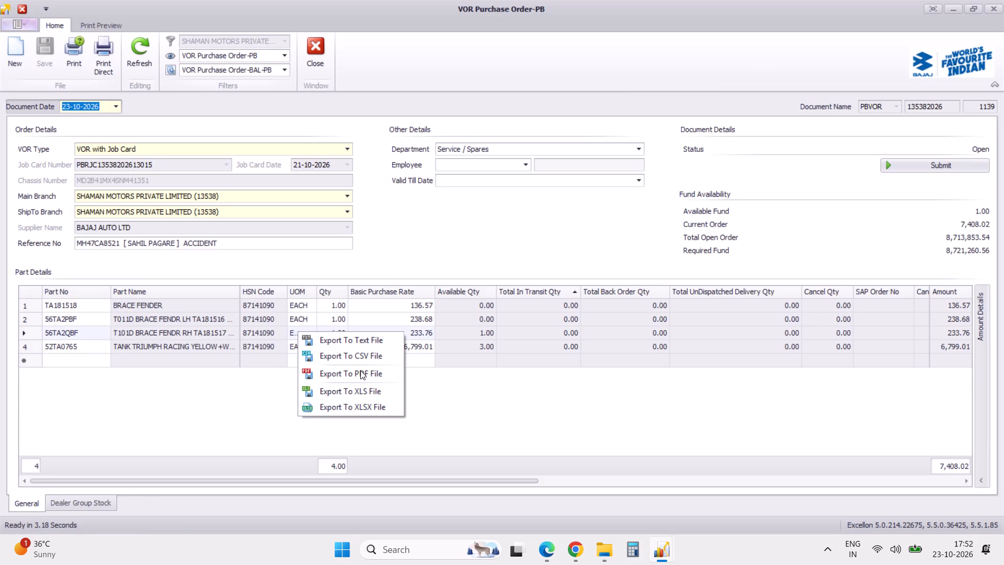
left_click(364, 407)
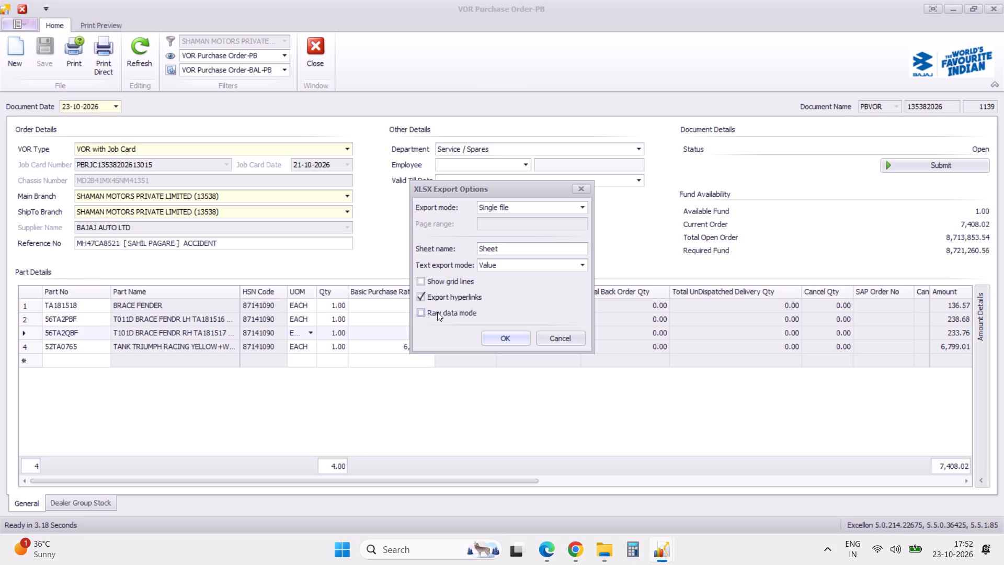
left_click(421, 296)
left_click(517, 338)
key("Right")
key("minus")
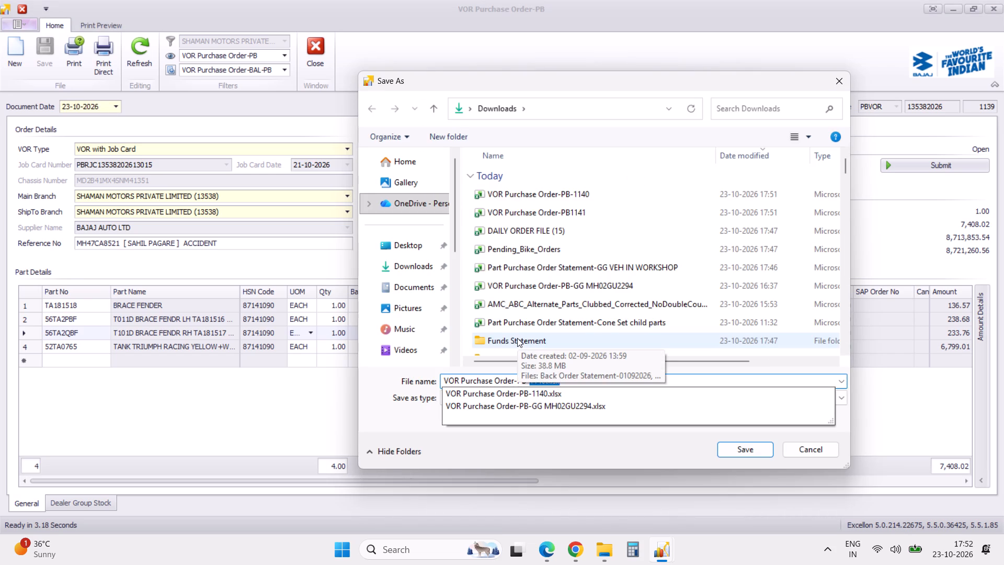
type("1139")
key("Return")
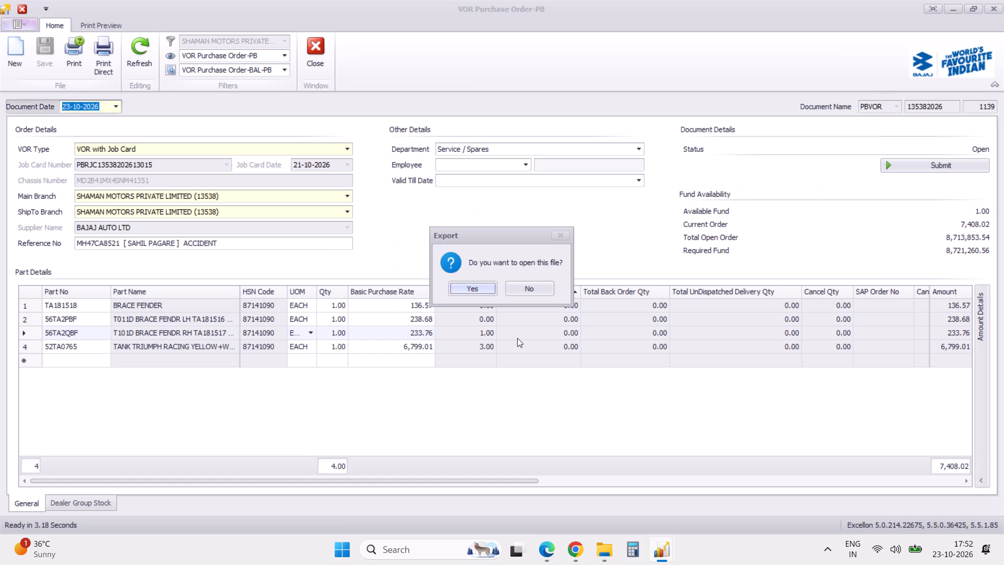
left_click(492, 291)
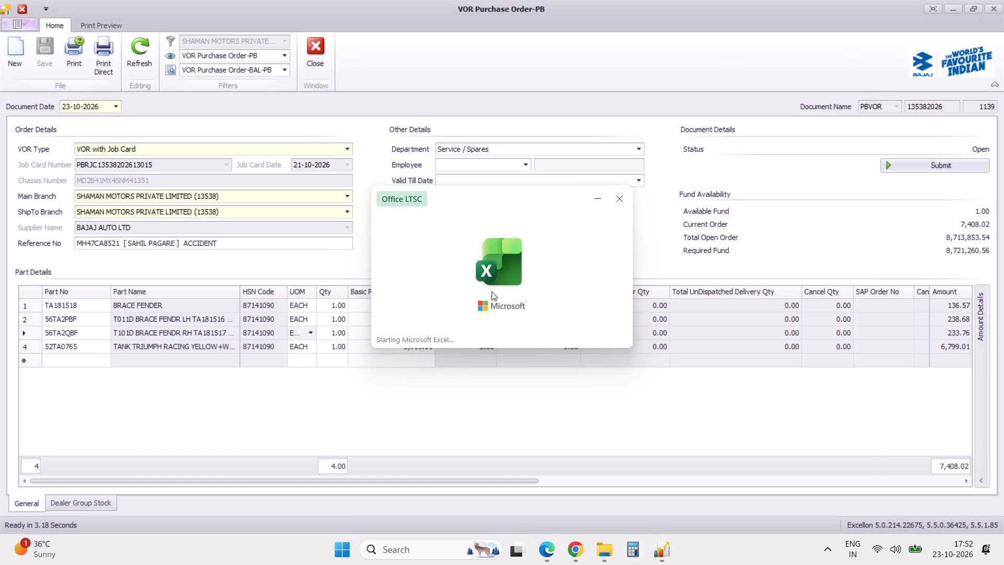
AutoFit the width of all the table's columns in the VOR Purchase Order-PB-1139 sheet.
key("ctrl+a")
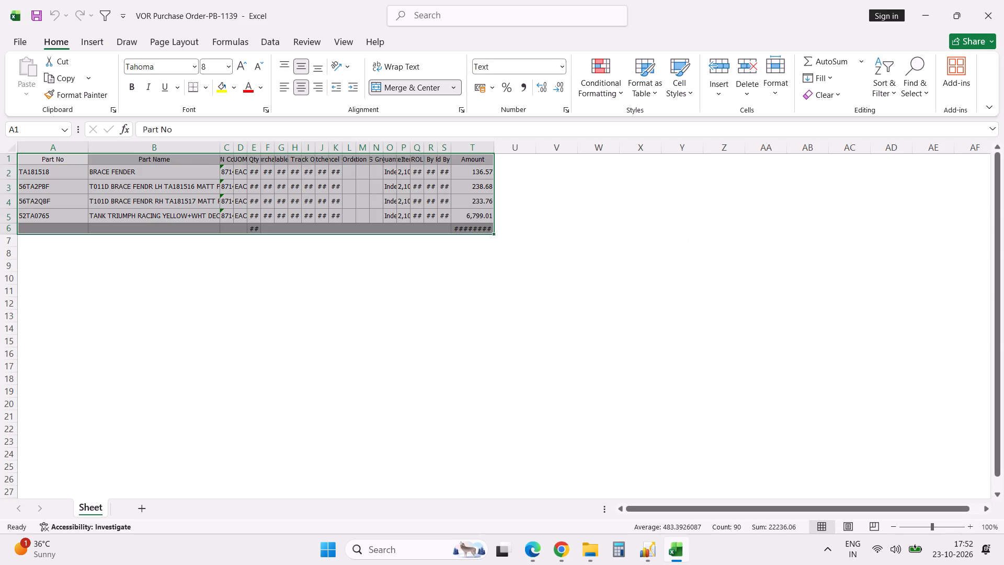
key("alt+h")
key("alt+o")
key("alt+i")
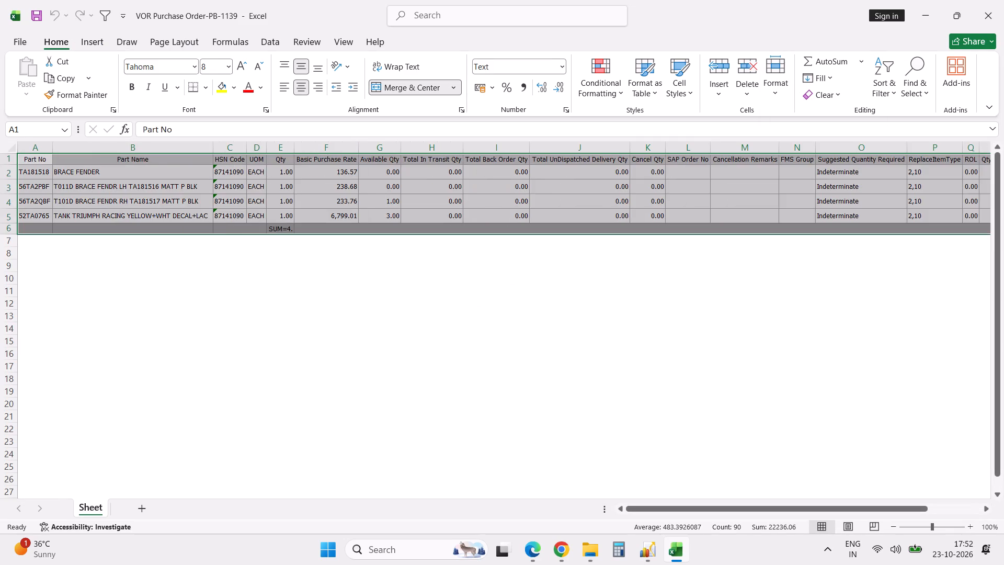
left_click(372, 302)
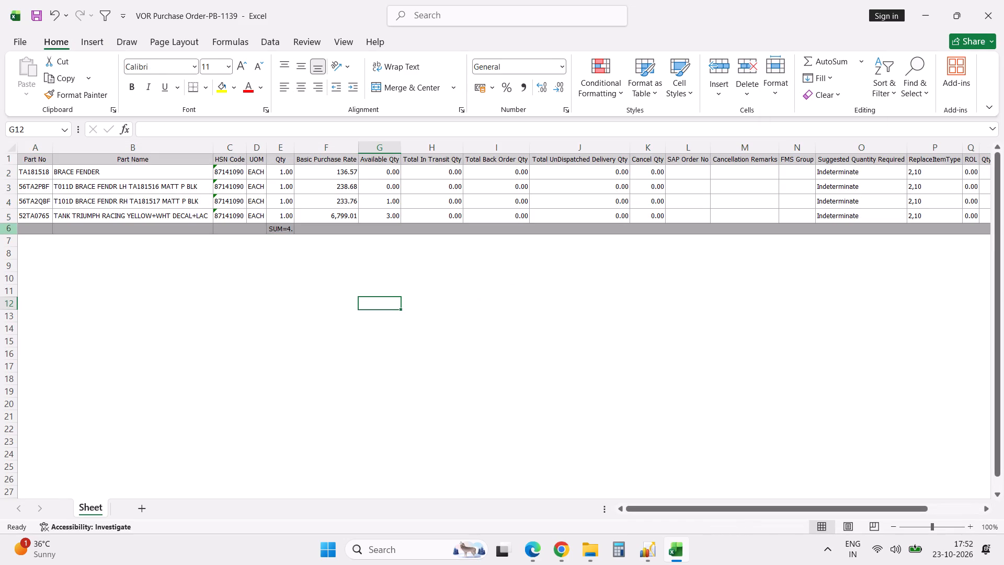
Delete the grey totals row below the parts in the VOR Purchase Order-PB-1139 sheet.
left_click(7, 230)
key("ctrl+minus")
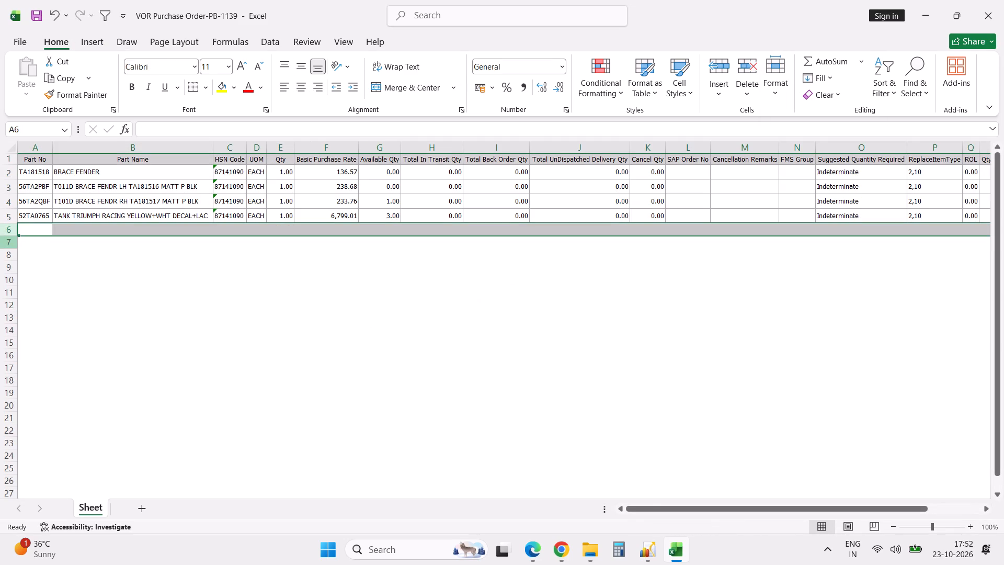
Switch to the Downloads folder in File Explorer, refresh it, and open the VOR Purchase Order-PB-1140 workbook.
left_click(594, 558)
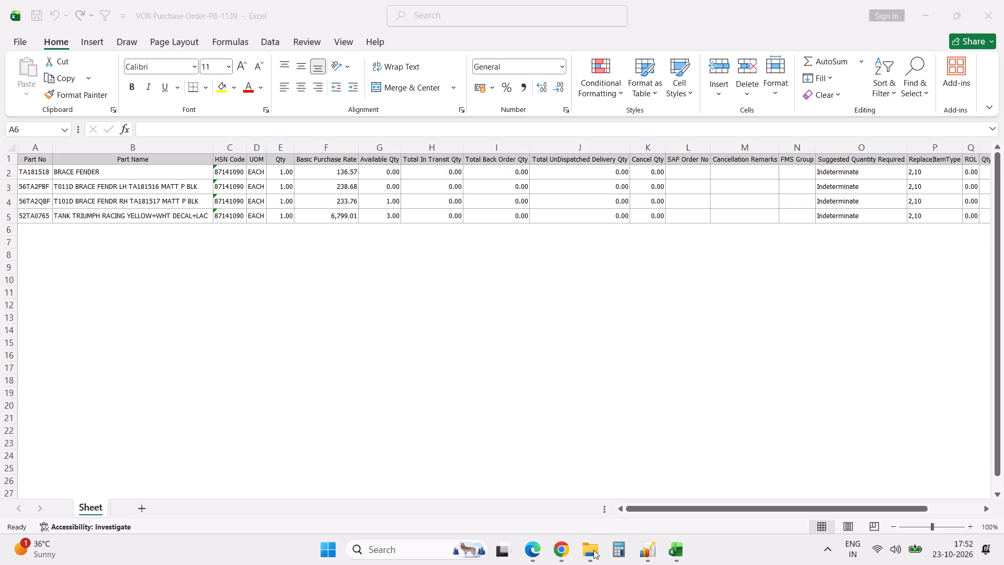
left_click(592, 554)
left_click(712, 461)
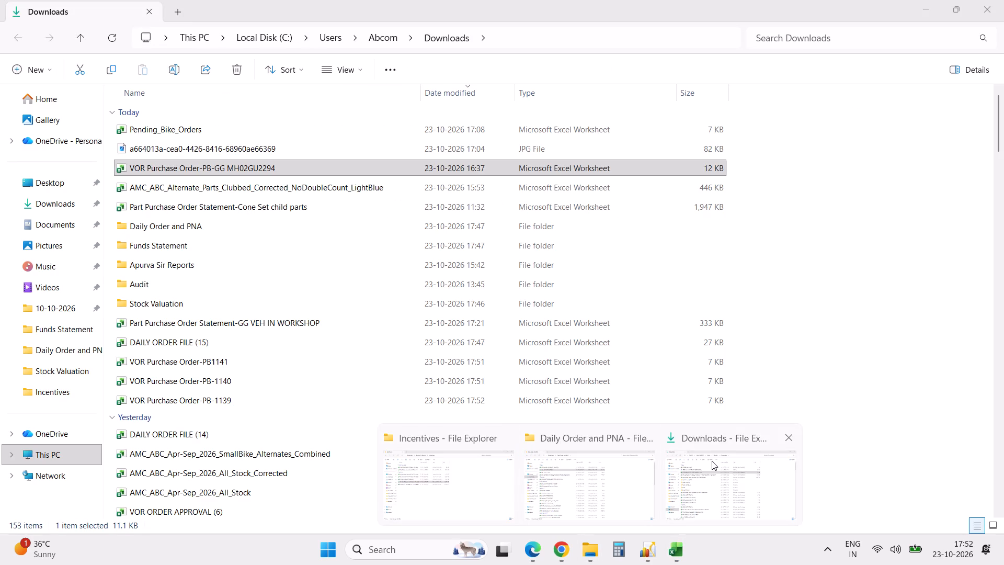
key("F5")
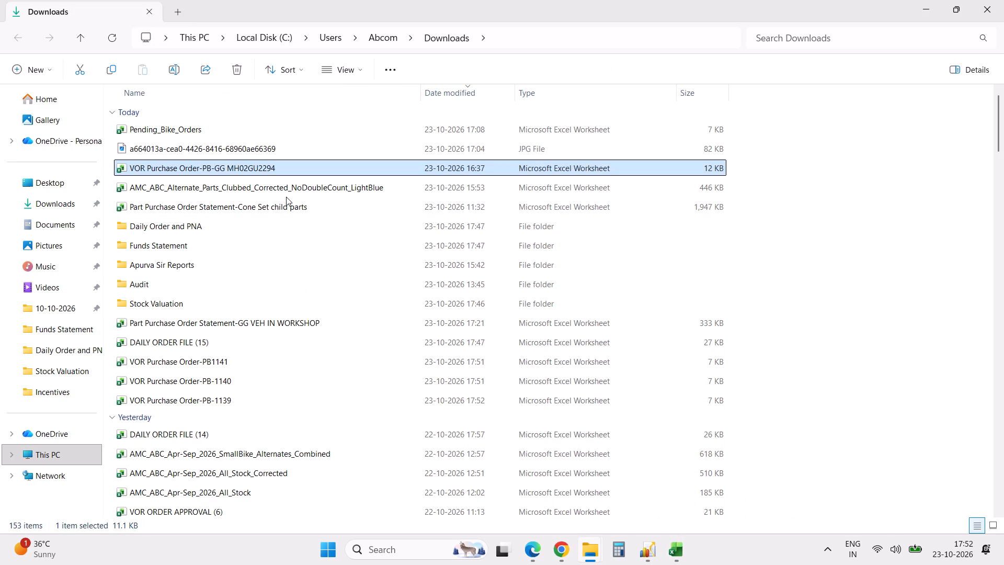
double_click(243, 153)
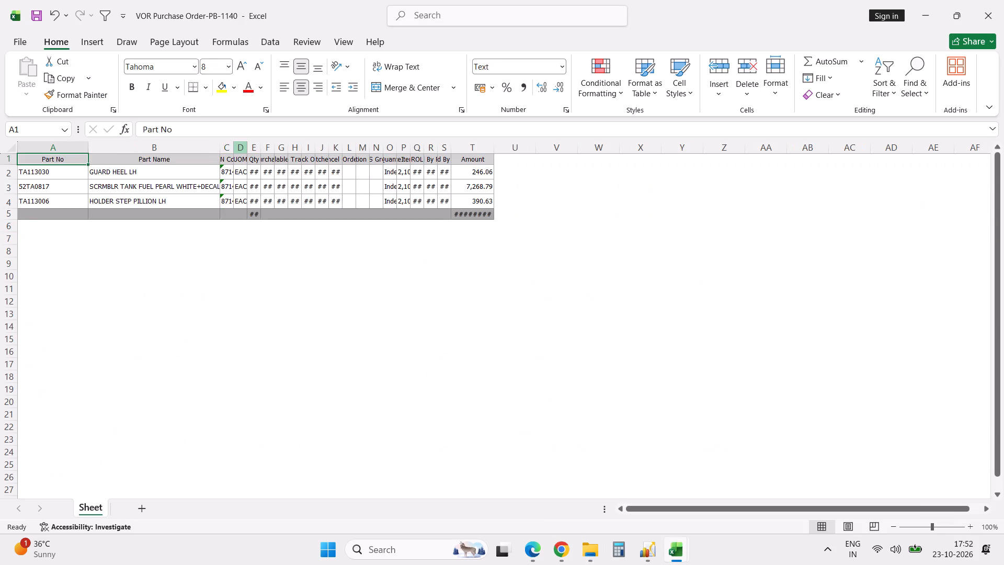
Copy the three part rows from VOR Purchase Order-PB-1140 and paste them below the last part in VOR Purchase Order-PB-1139, starting at A6.
left_click(60, 169)
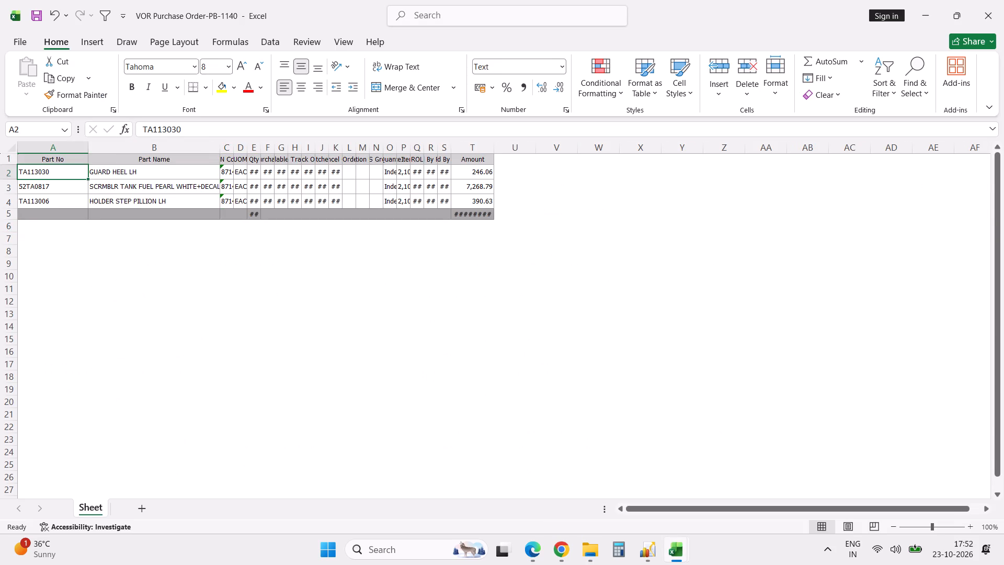
left_click(470, 200, "shift")
key("ctrl+c")
key("alt+Tab")
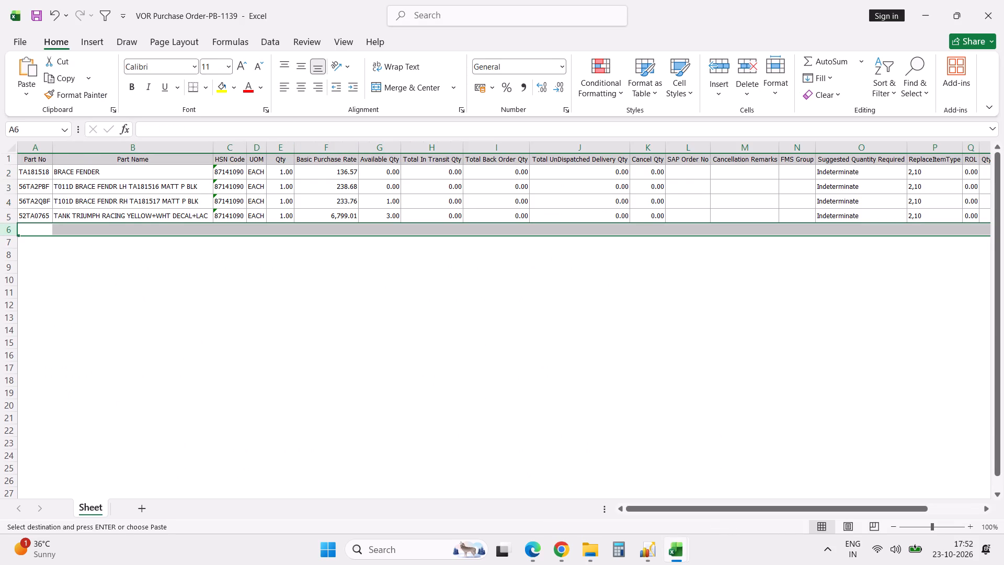
left_click(41, 231)
key("ctrl+v")
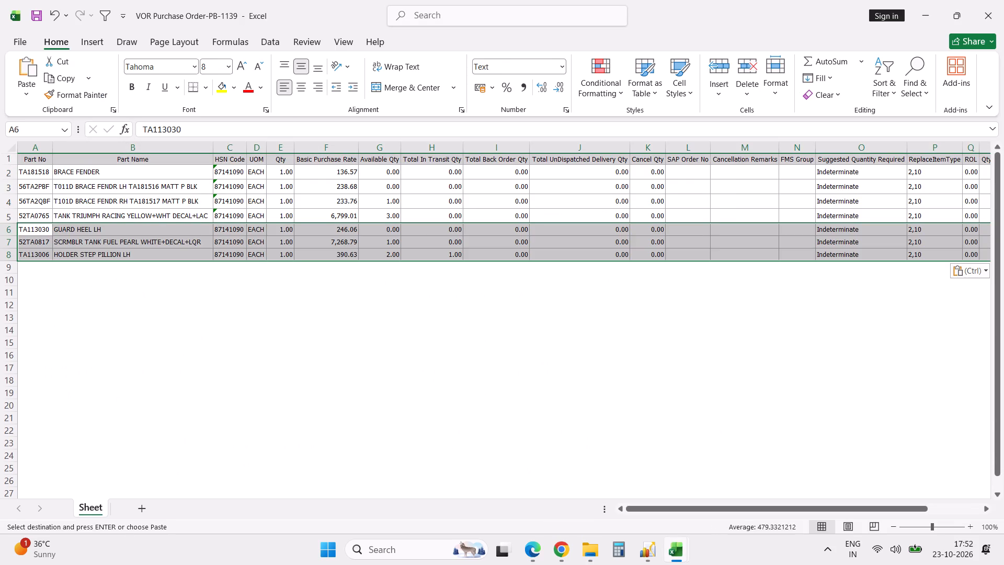
Close the VOR Purchase Order-PB-1140 workbook and open VOR Purchase Order-PB1141 from the Downloads folder.
key("alt+Tab")
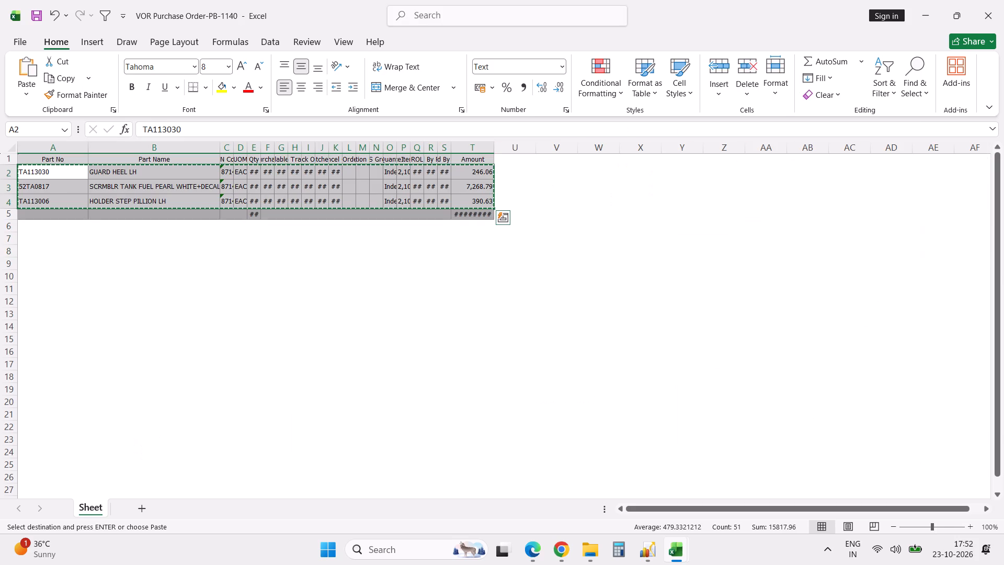
left_click(862, 112)
key("Escape")
left_click(992, 17)
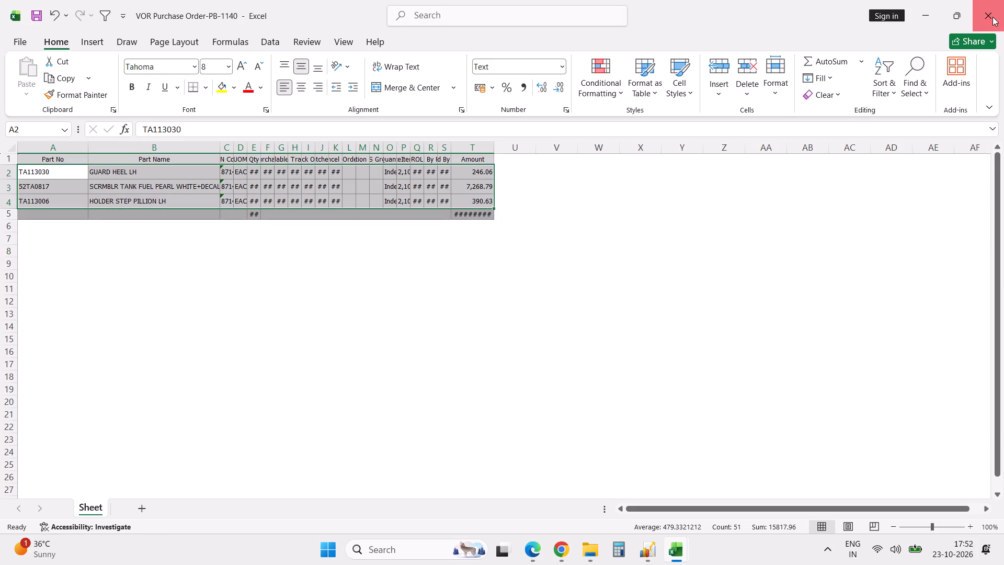
key("alt+Tab")
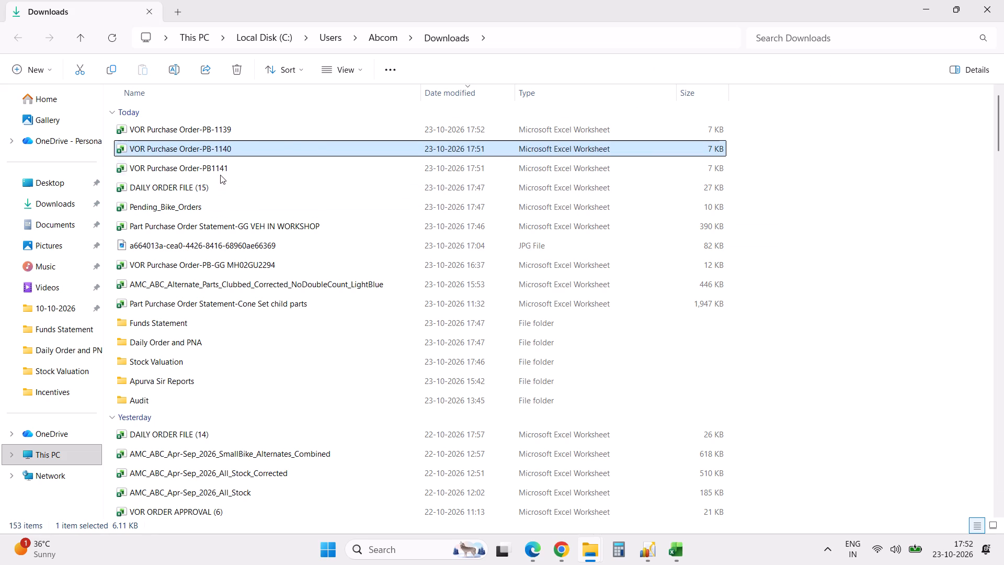
double_click(220, 173)
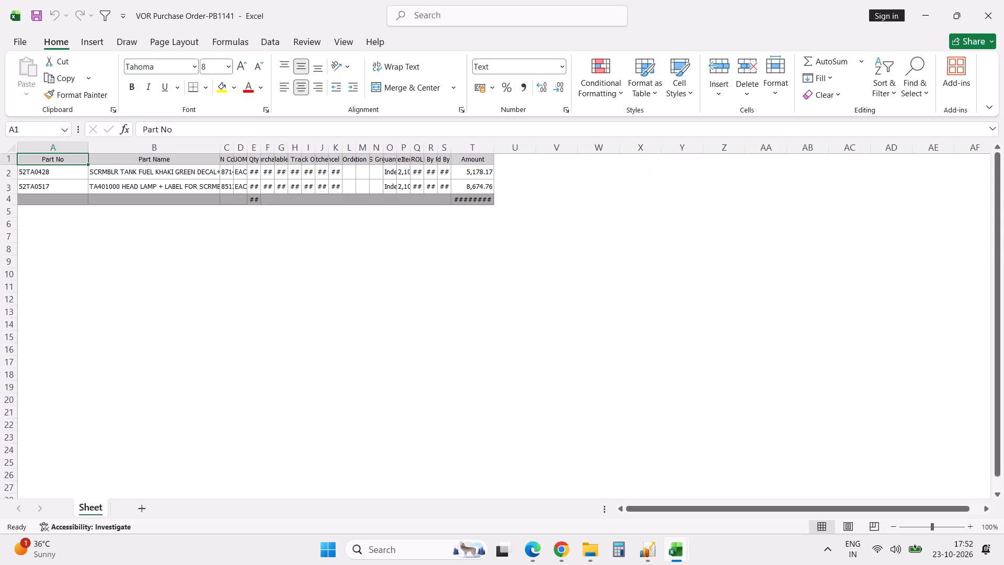
Copy both part rows, Part No through Amount, from VOR Purchase Order-PB1141 and paste them into VOR Purchase Order-PB-1139 starting at A9.
left_click(44, 171)
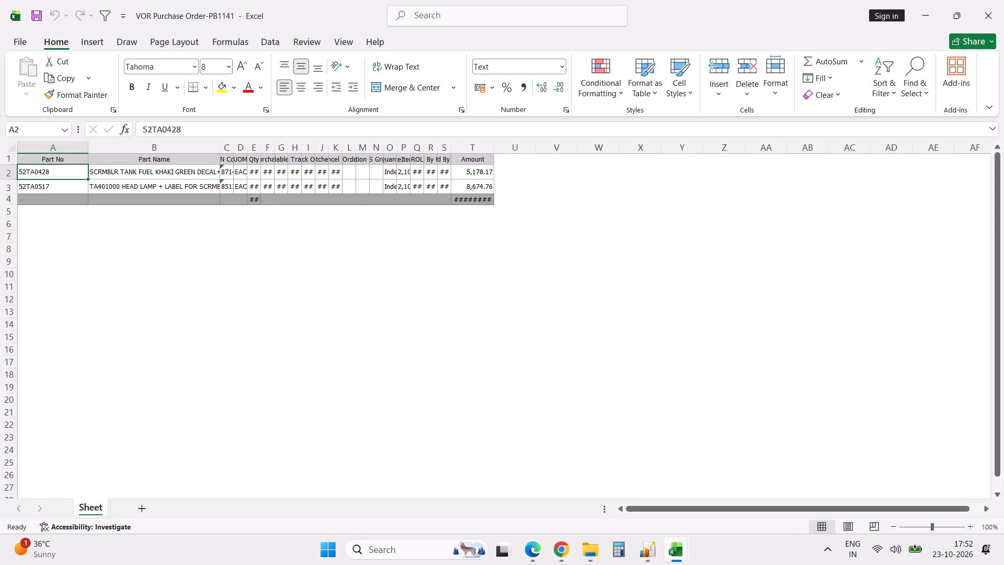
key("ctrl+shift+Down")
key("shift+Right")
key("shift+Right")
key("shift+Right")
key("shift+Right")
key("shift+Right")
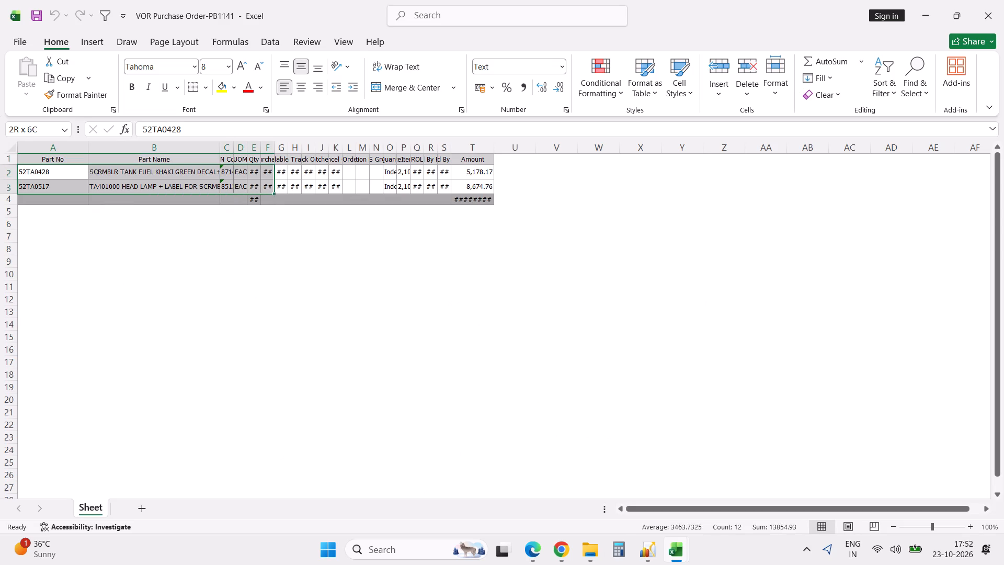
key("shift+Right")
key("shift+Right")
key("shift+Right")
key("shift+Right")
key("shift+Right")
key("shift+Right")
key("shift+Right")
key("shift+Right")
key("shift+Right")
key("shift+Right")
key("shift+Right")
key("shift+Right")
key("shift+Right")
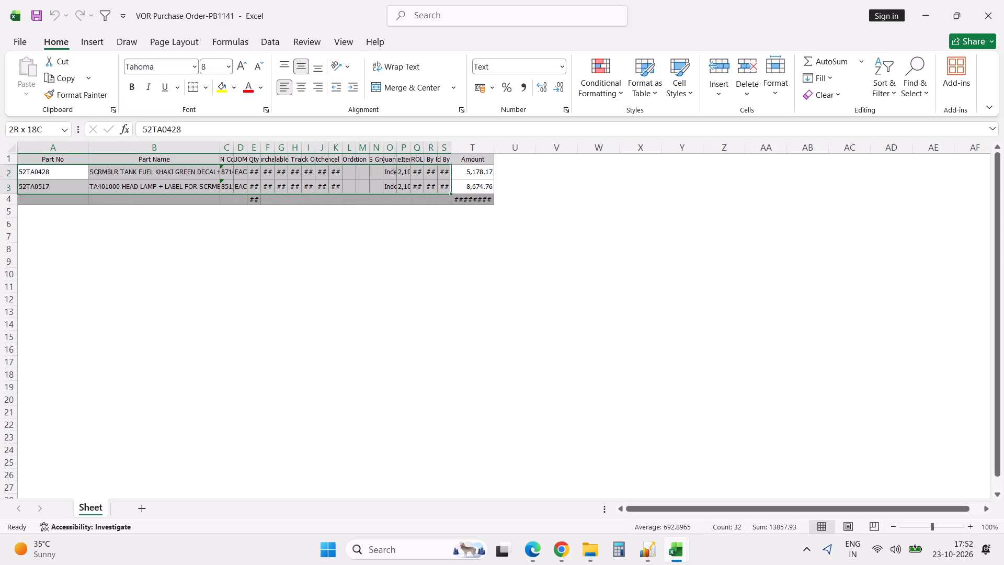
key("shift+Right")
key("shift+Right")
key("shift+Left")
key("ctrl+c")
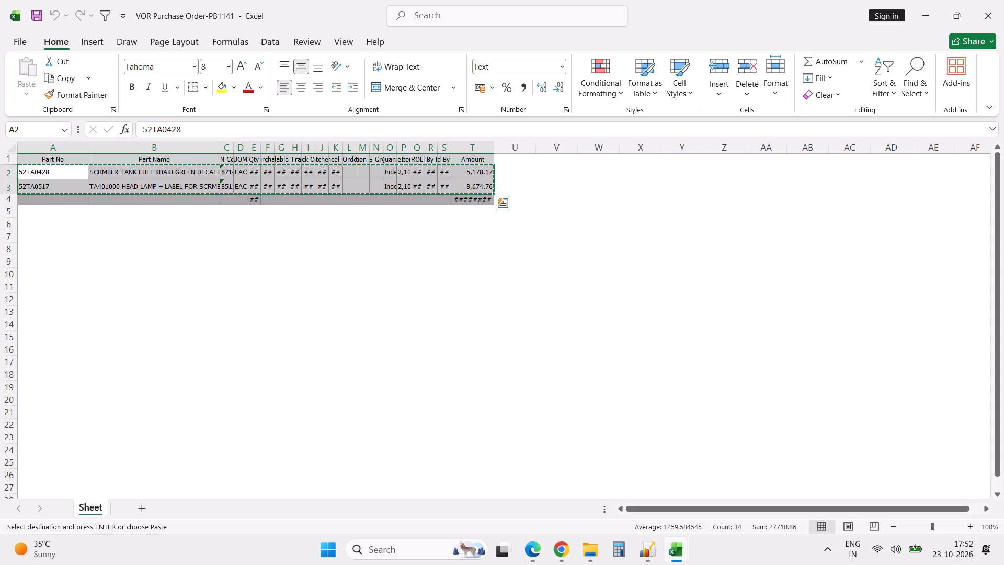
key("alt+Tab")
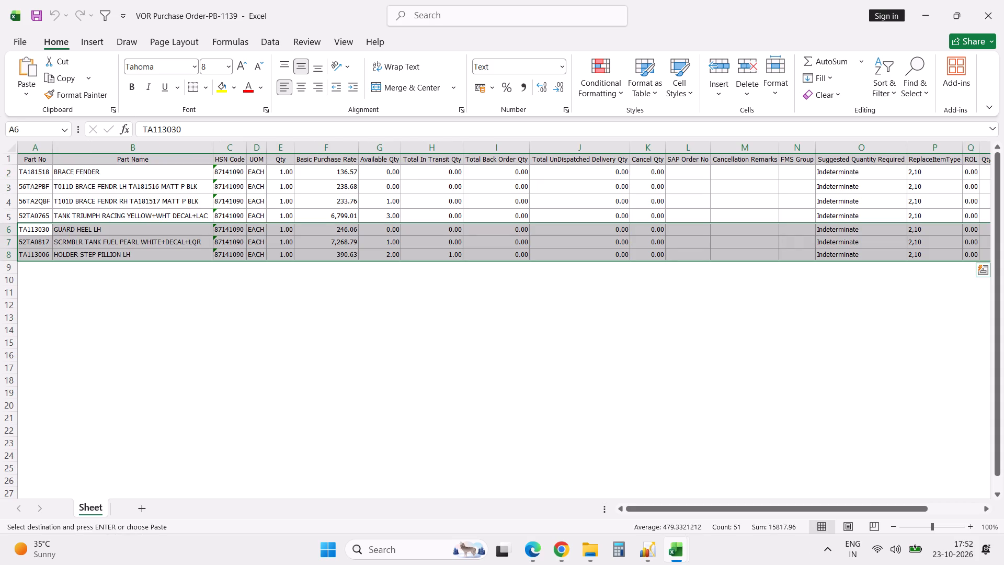
left_click(29, 265)
key("ctrl+v")
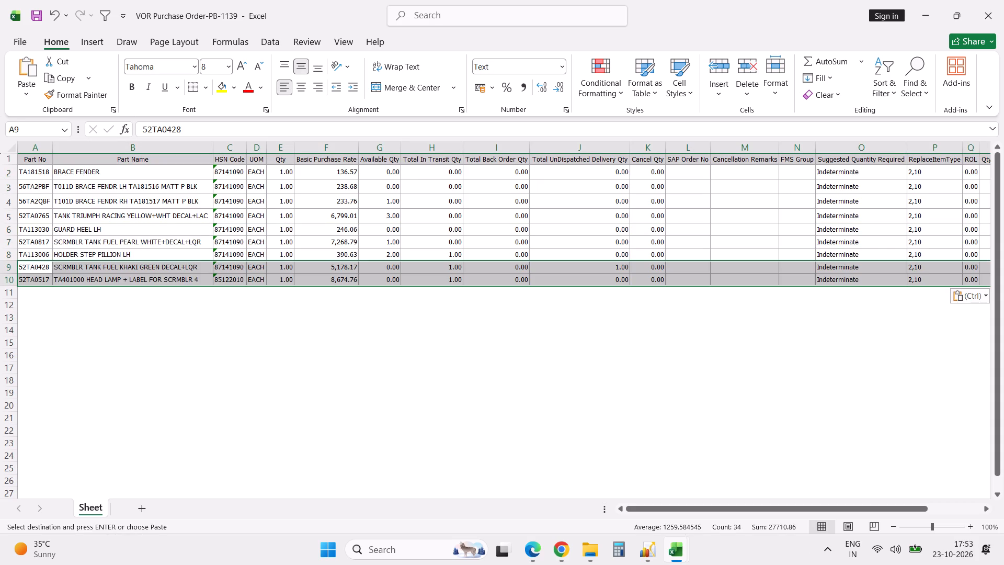
Apply comma style with no decimals to the part rows from Available Qty through Cancellation Remarks.
left_click(390, 175)
key("ctrl+shift+Down")
key("shift+Right")
key("shift+Right")
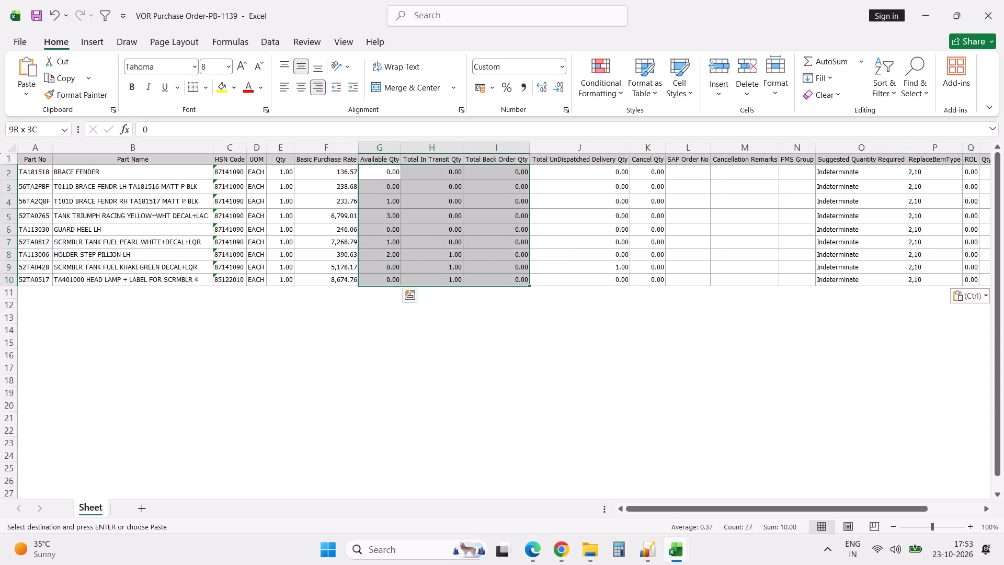
key("shift+Right")
key("shift+Right")
key("shift+Right")
key("shift+Right")
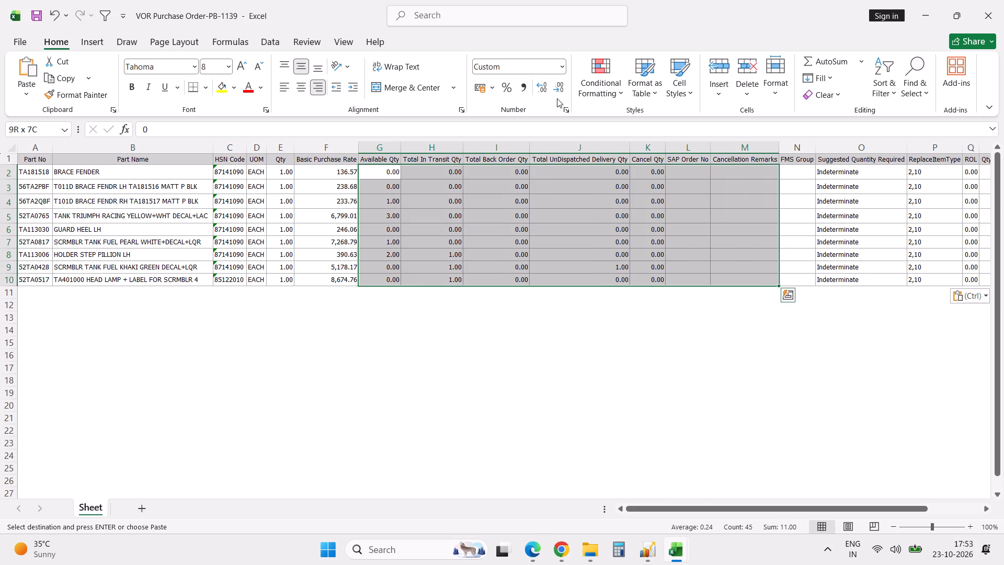
left_click(524, 89)
double_click(561, 90)
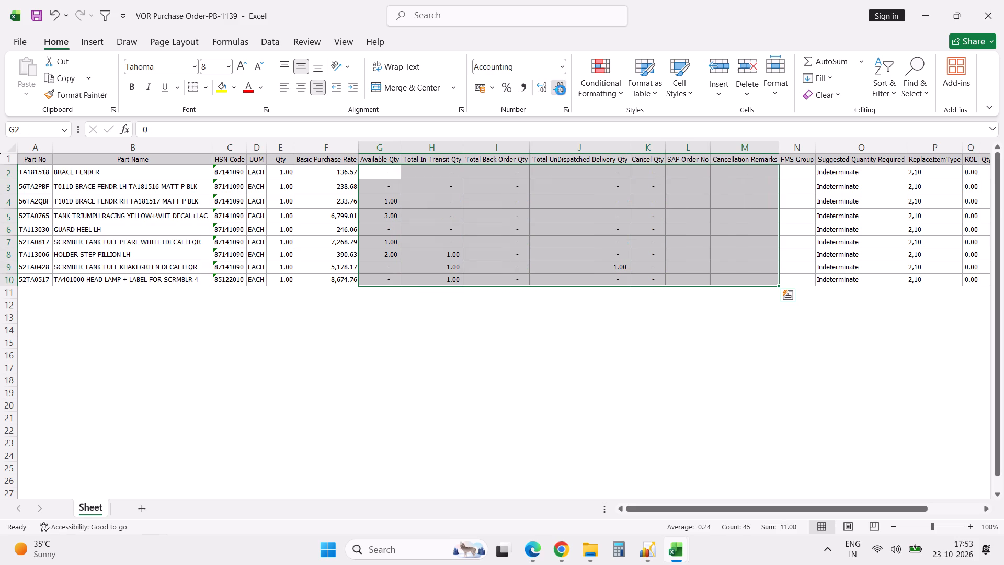
left_click(469, 345)
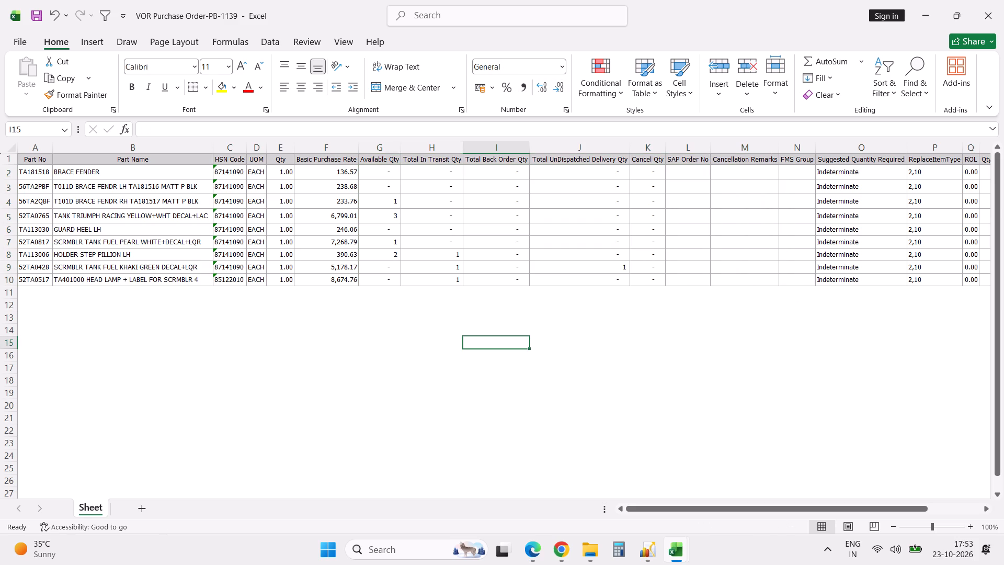
Apply comma style with no decimals to the Basic Purchase Rate values in F2:F10.
left_click(339, 168)
key("shift+Down")
key("shift+Down")
key("shift+Down")
key("shift+Down")
key("shift+Down")
key("shift+Down")
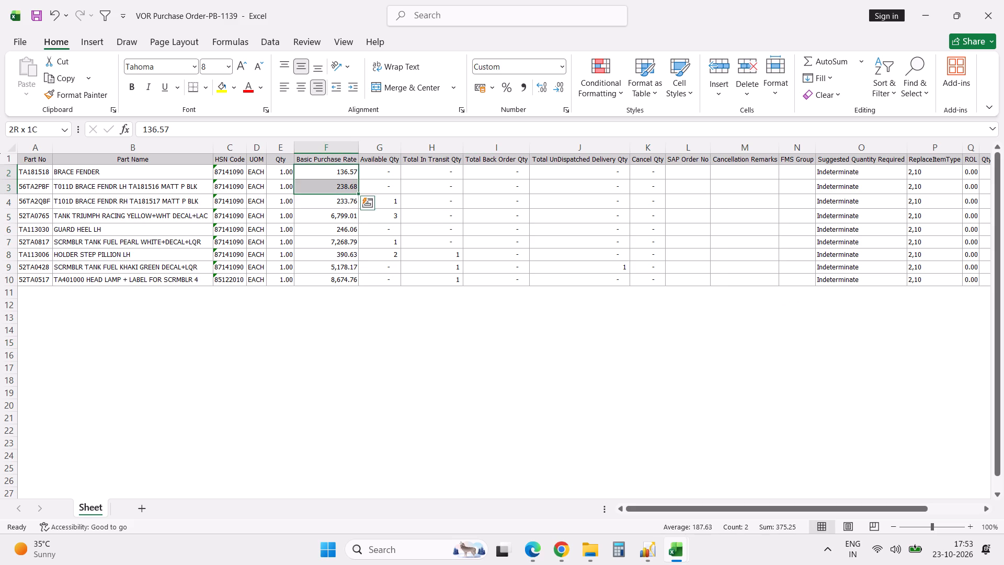
key("shift+Down")
key("shift+Down")
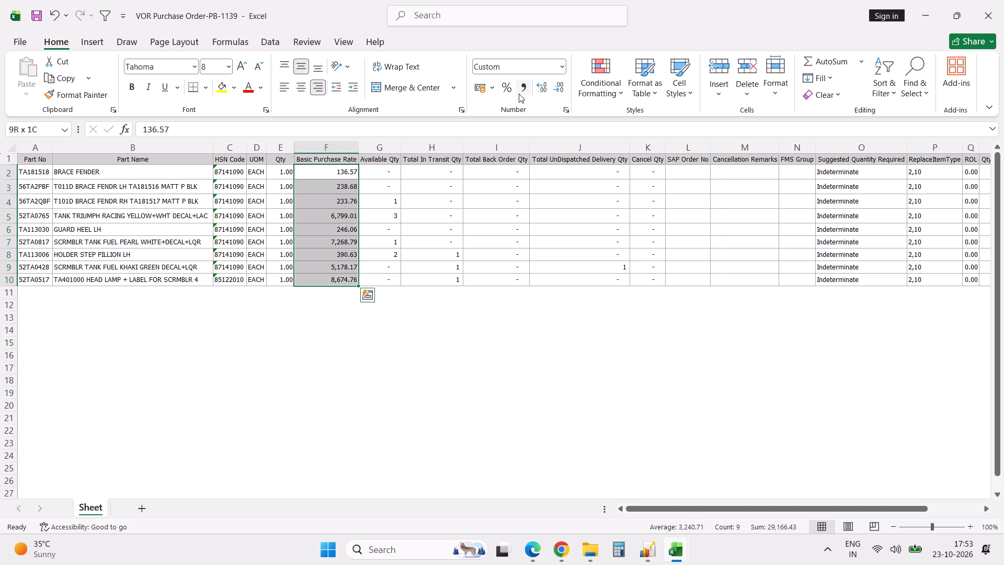
left_click(522, 89)
triple_click(557, 90)
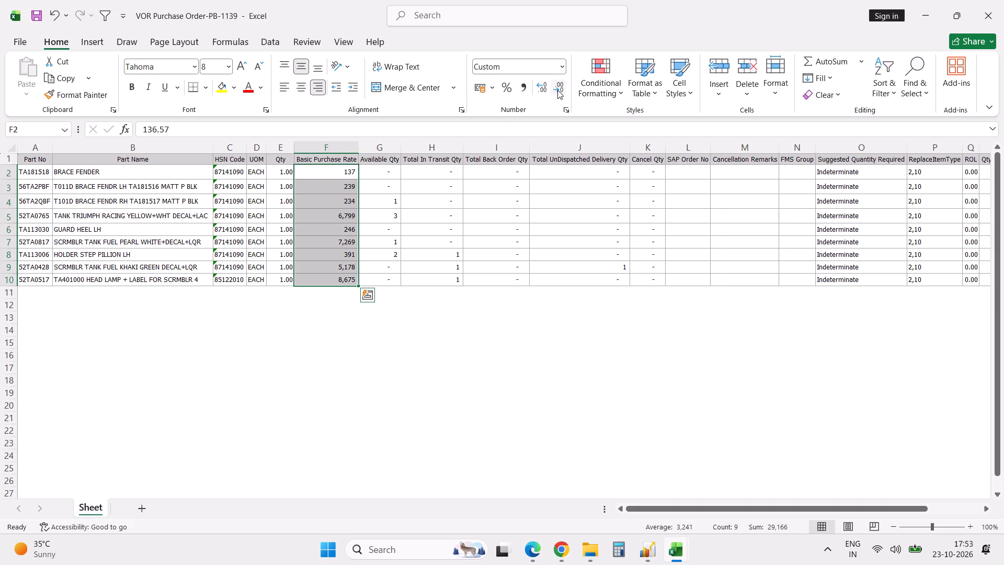
Delete the Total Back Order Qty column.
left_click(496, 146)
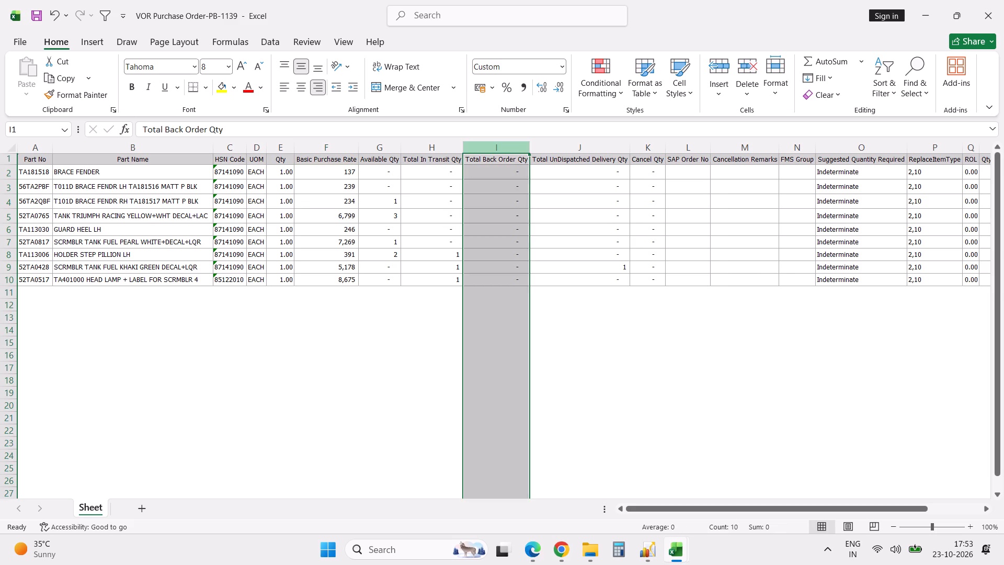
key("ctrl+minus")
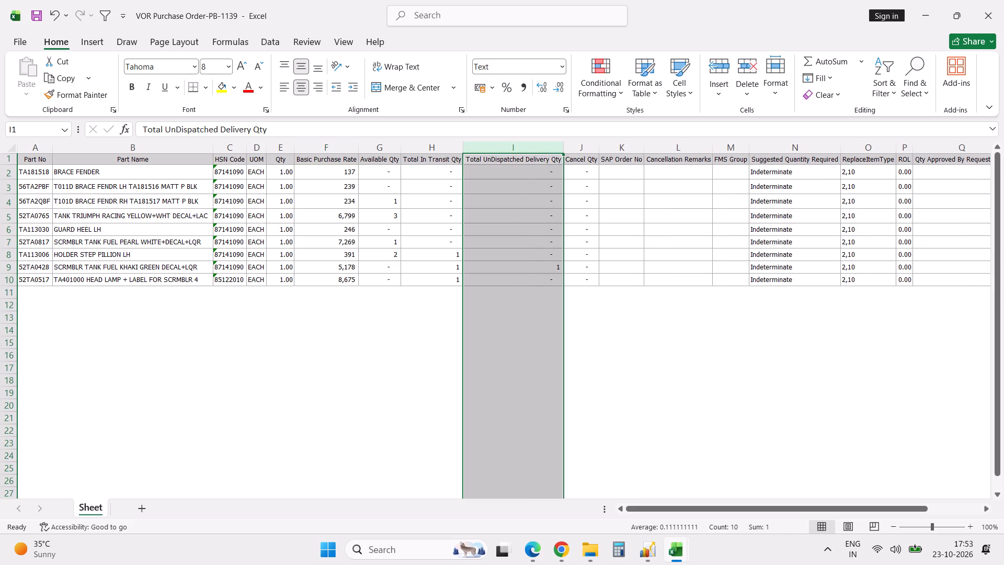
Delete the columns from Cancel Qty through Qty Approved By Supplier RM, keeping the Amount column.
left_click(583, 144)
key("shift+Right")
key("shift+Right")
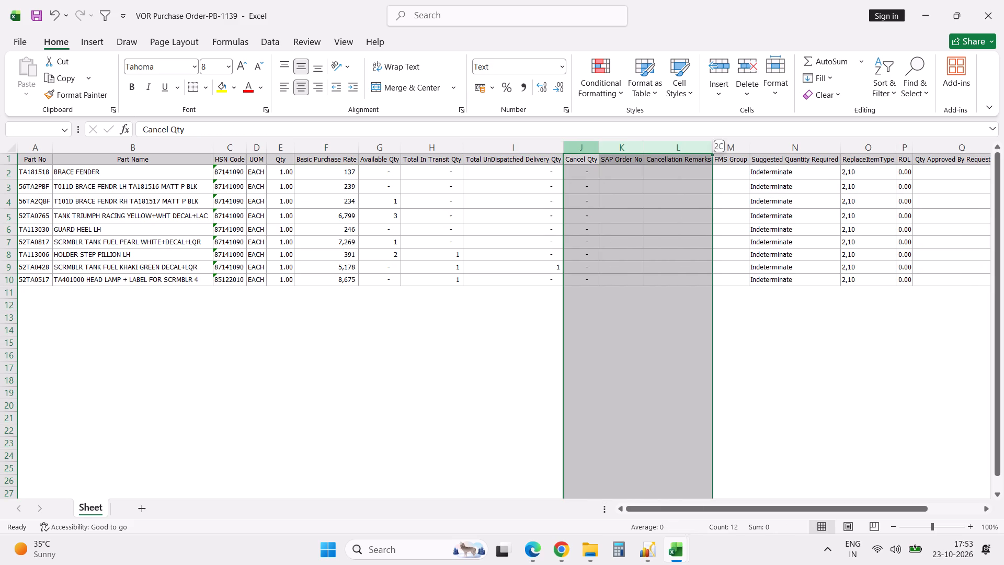
key("shift+Right")
key("shift+Right")
key("shift+Right")
key("shift+Right")
key("shift+Right")
key("shift+Right")
key("shift+Right")
key("shift+Right")
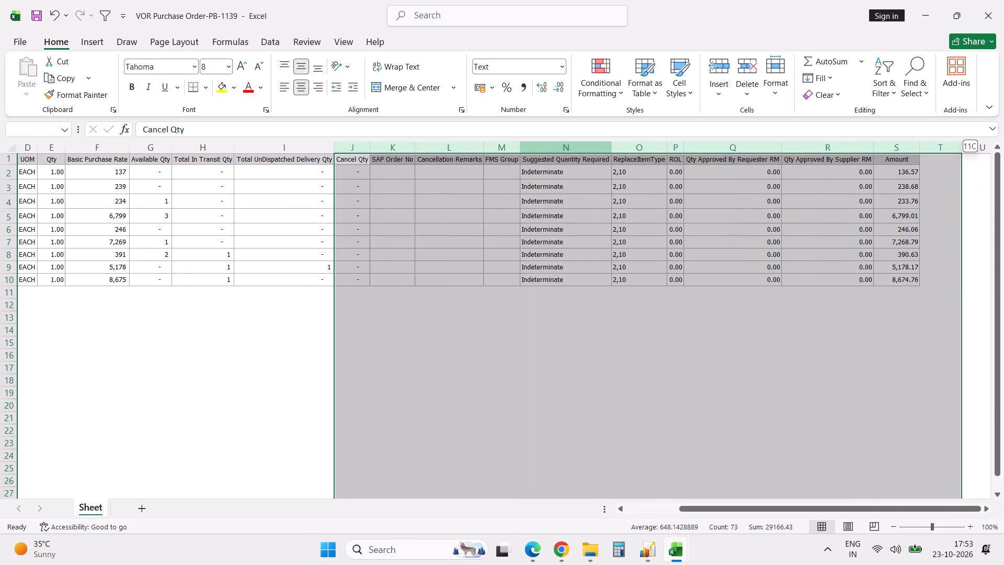
key("shift+Left")
key("shift+Left")
key("ctrl+minus")
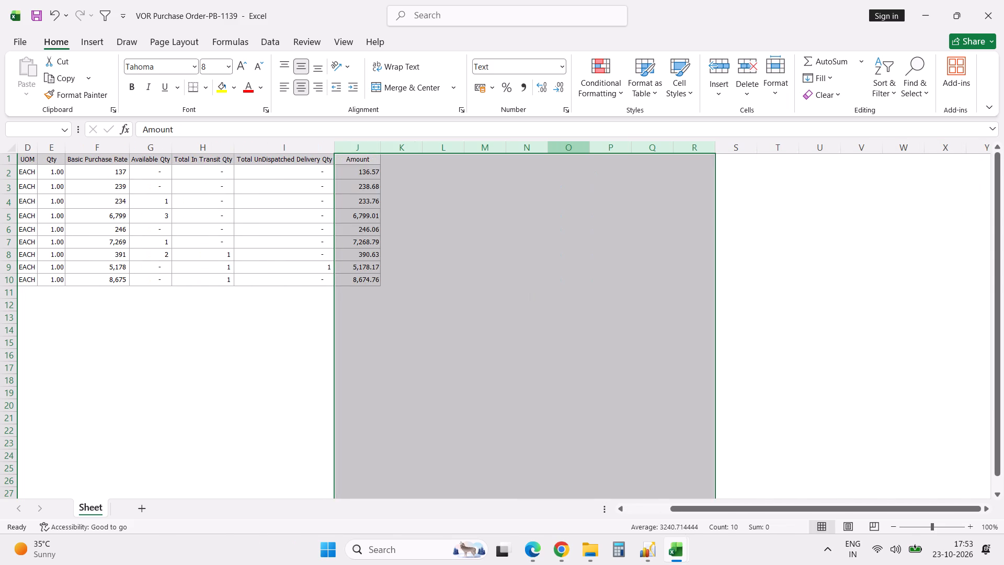
left_click(514, 285)
Add an AutoSum total of the Amount column in J11, directly below the last part.
left_click(363, 293)
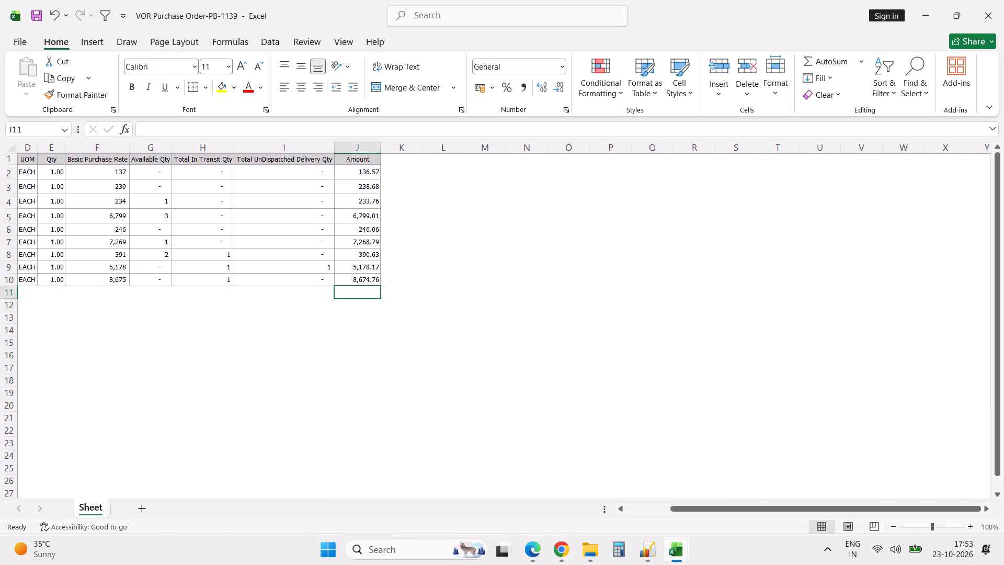
key("alt+equal")
key("Return")
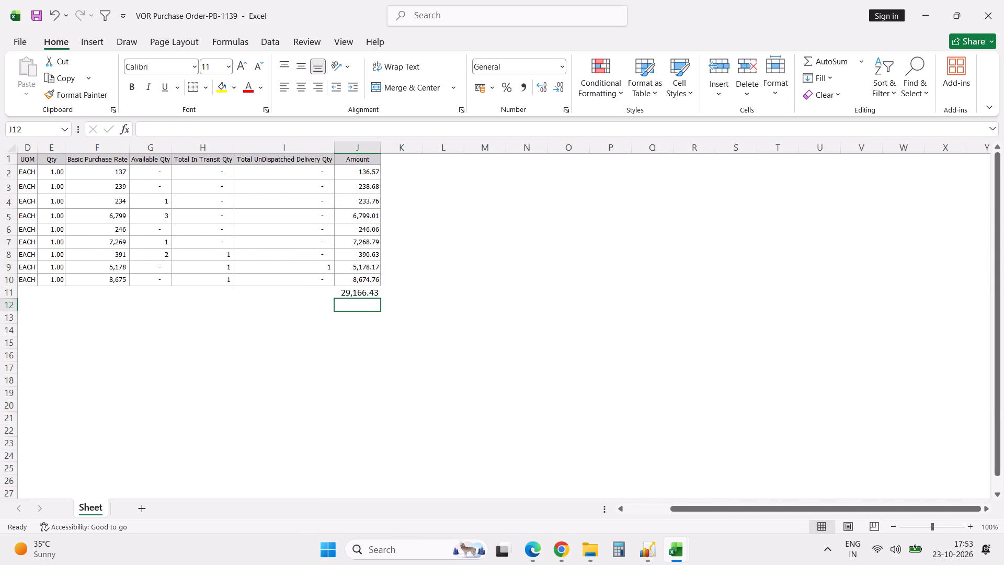
Copy the formatting of the Amount cell J10 onto the total in J11 and show the total without decimals.
left_click(366, 292)
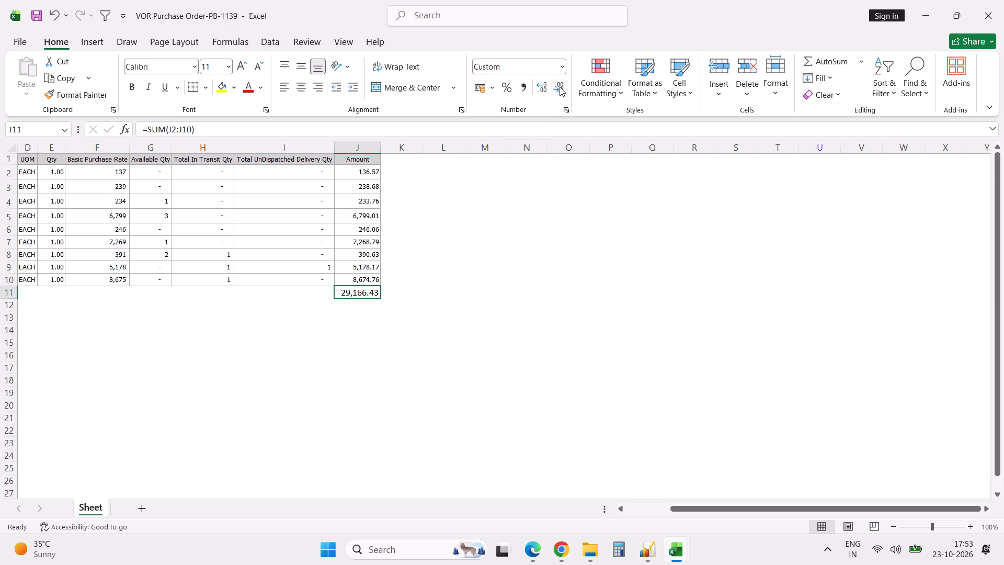
double_click(560, 87)
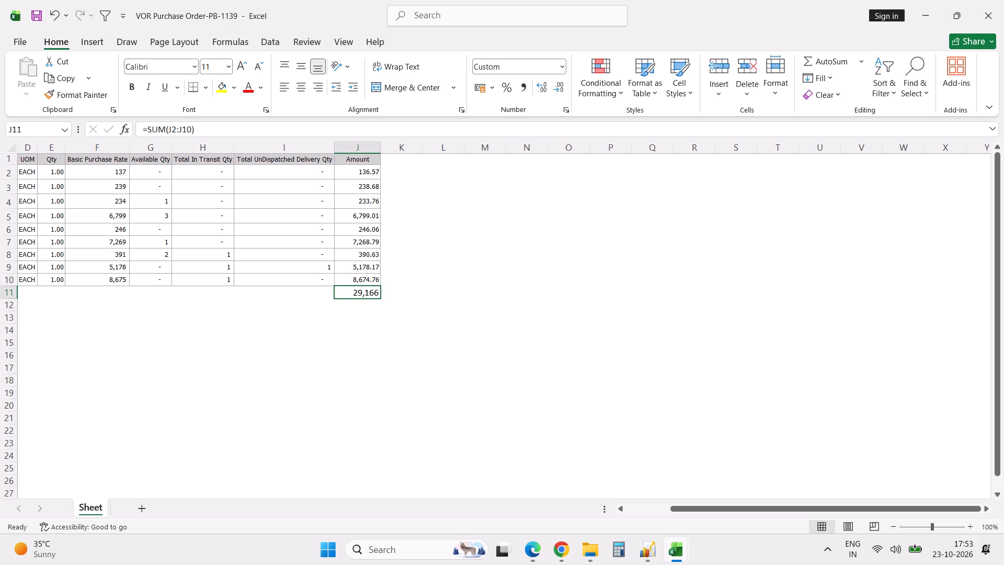
left_click(369, 281)
left_click(94, 93)
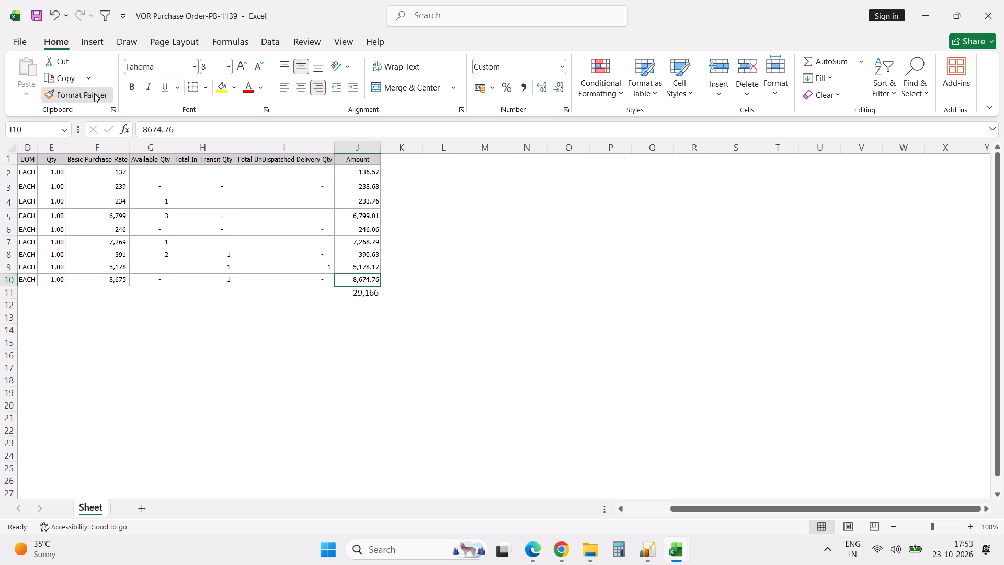
left_click(372, 295)
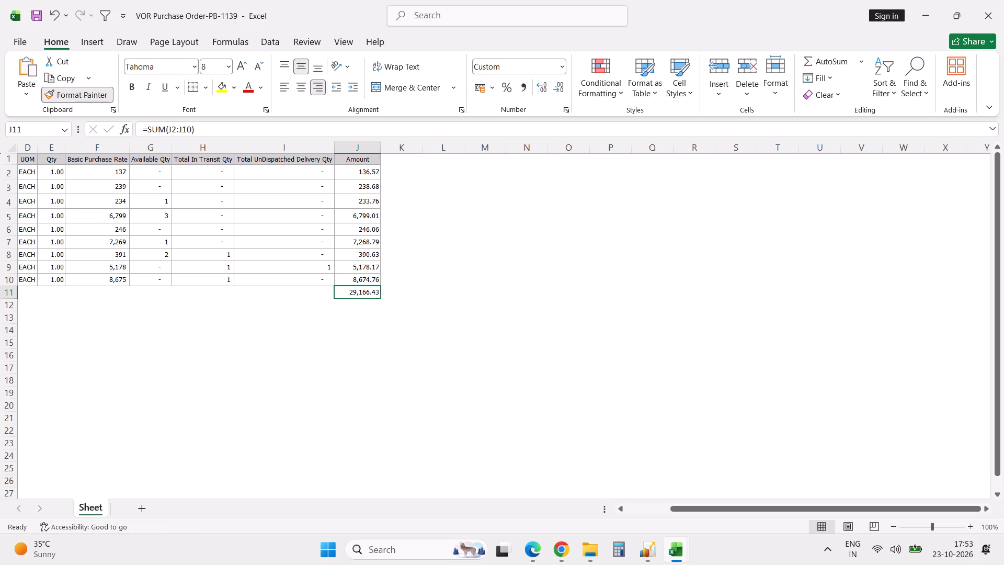
triple_click(561, 88)
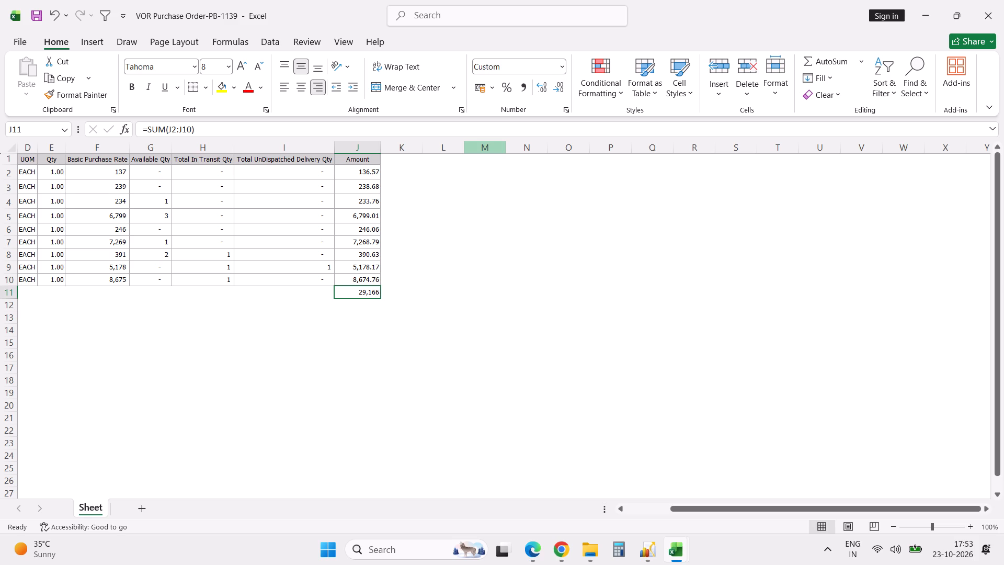
Remove the decimals from the whole Amount column.
left_click(359, 150)
key("F4")
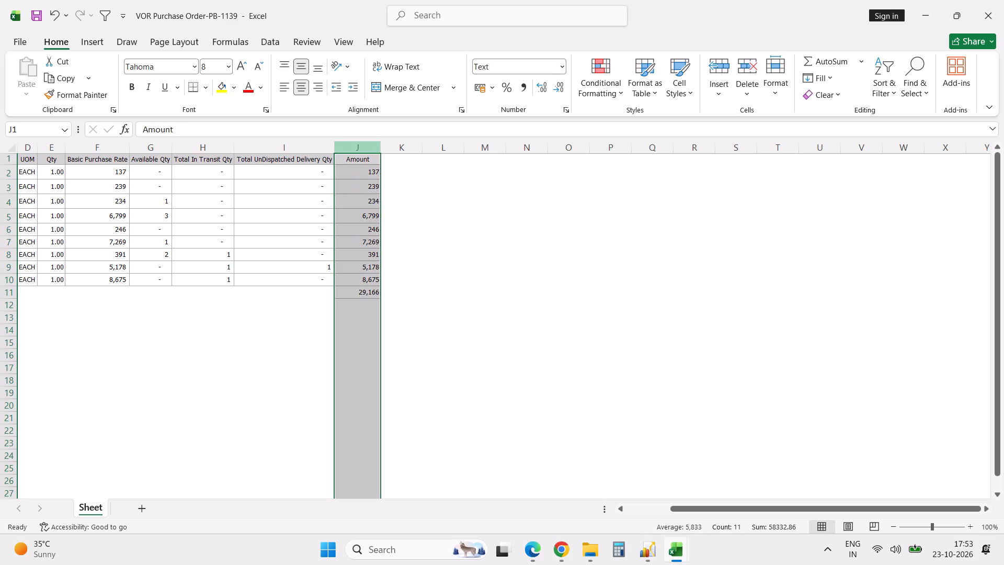
left_click(538, 308)
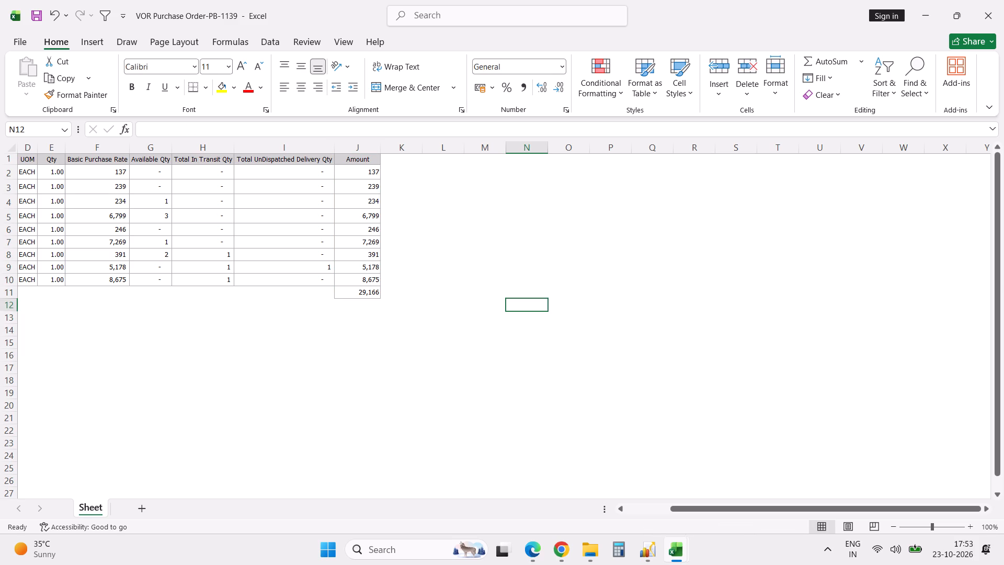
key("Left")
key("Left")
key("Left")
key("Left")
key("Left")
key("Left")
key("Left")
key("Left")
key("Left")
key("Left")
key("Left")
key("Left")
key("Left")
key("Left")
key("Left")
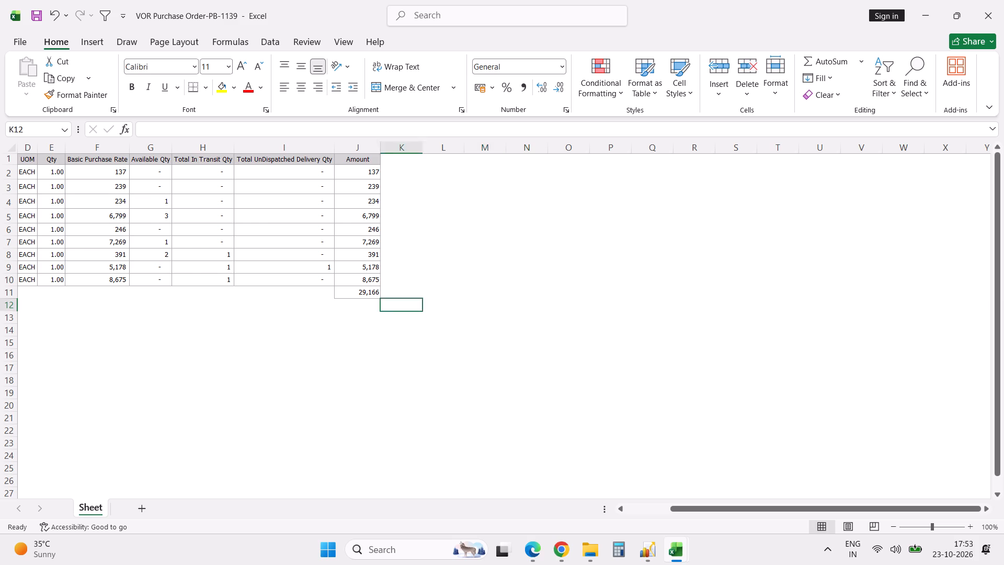
Delete the Total In Transit Qty and Total UnDispatched Delivery Qty columns from the parts sheet.
key("Left")
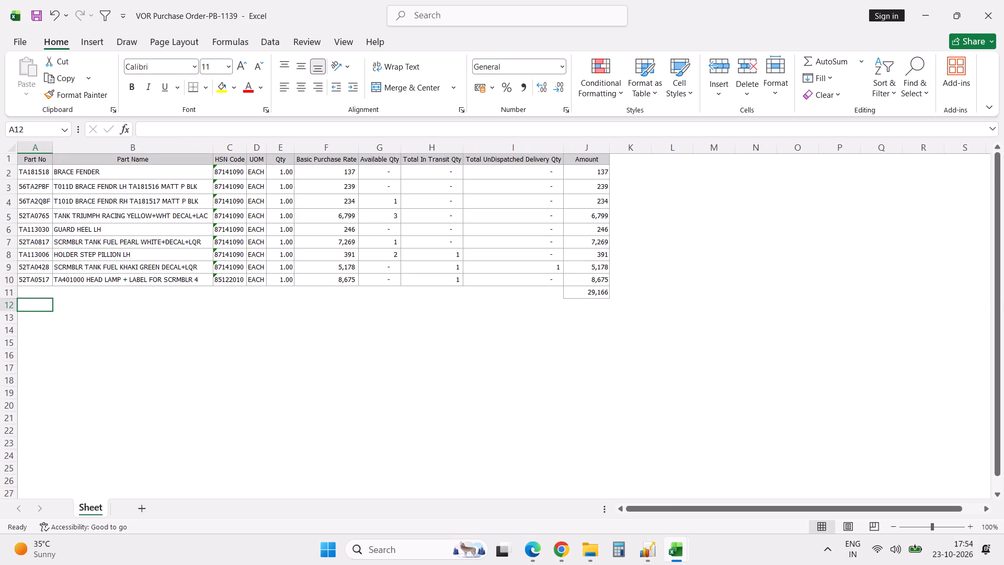
left_click(420, 148)
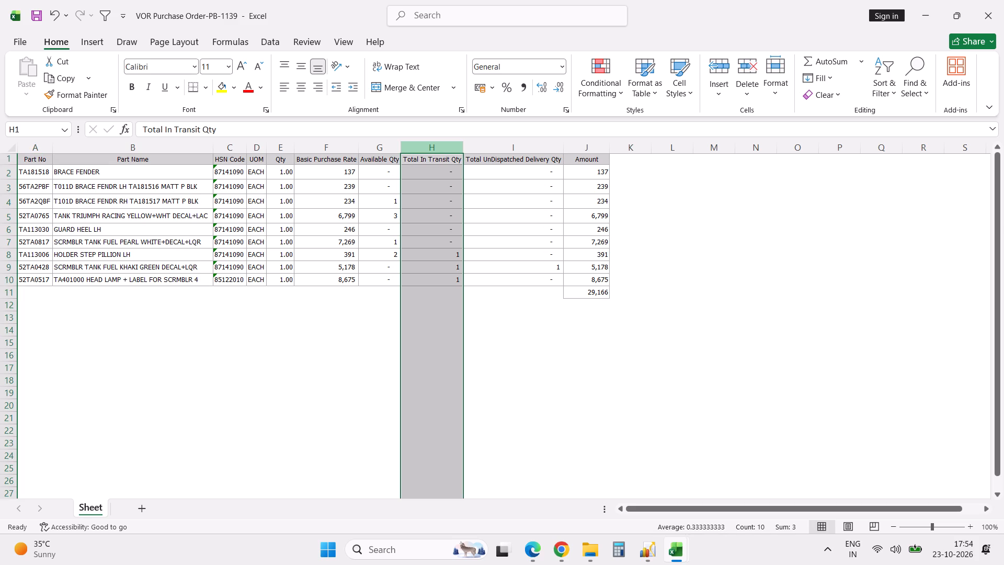
left_click(475, 146, "shift")
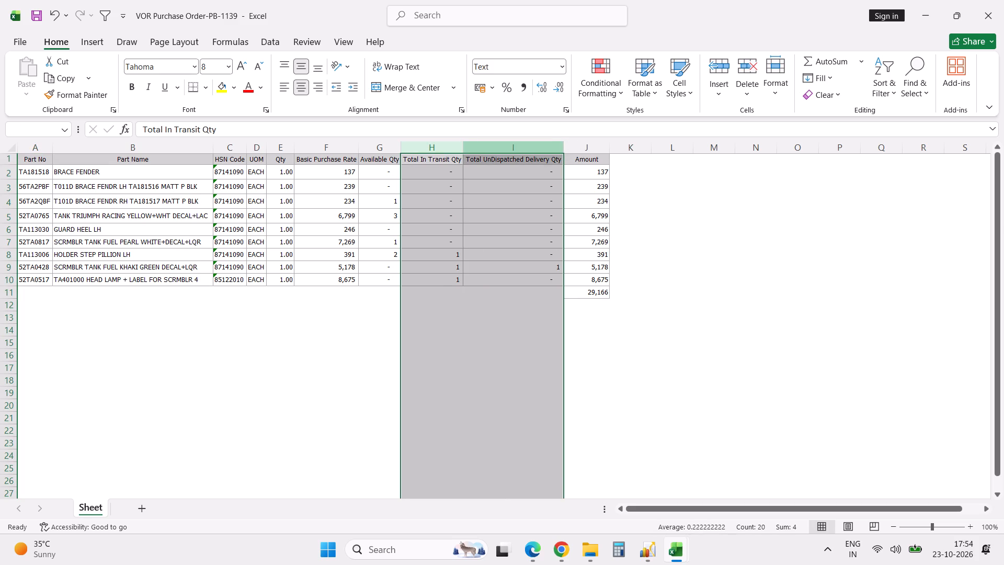
key("ctrl+minus")
left_click(614, 303)
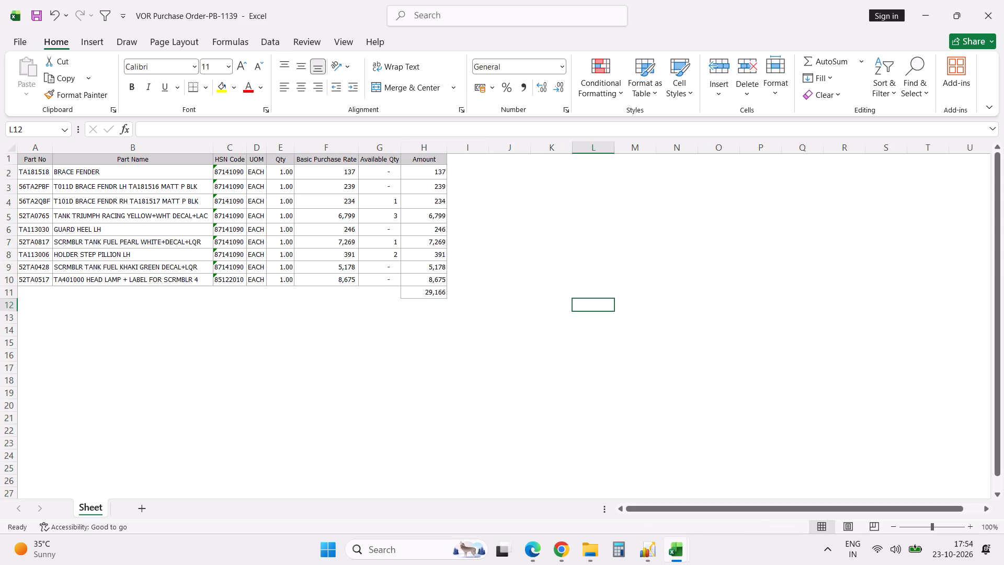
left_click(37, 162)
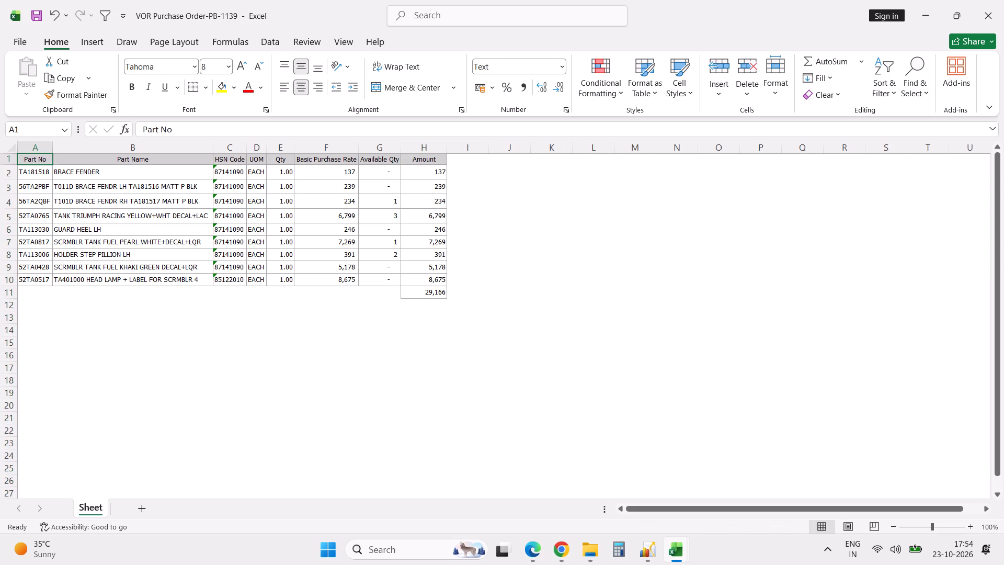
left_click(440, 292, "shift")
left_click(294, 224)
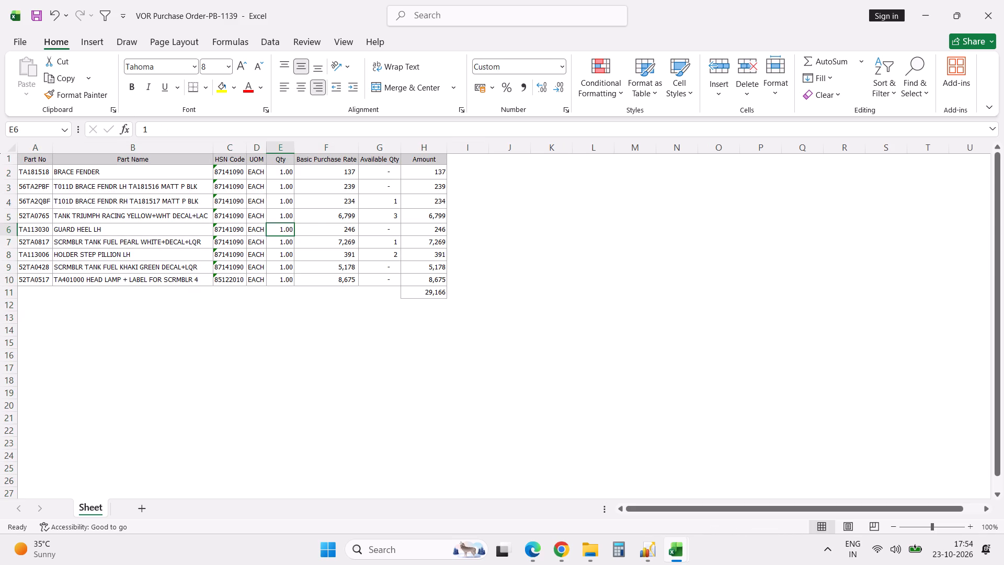
Colour the text of the Available Qty column red, from its header in G1 through G10.
left_click(383, 164)
left_click(388, 282, "shift")
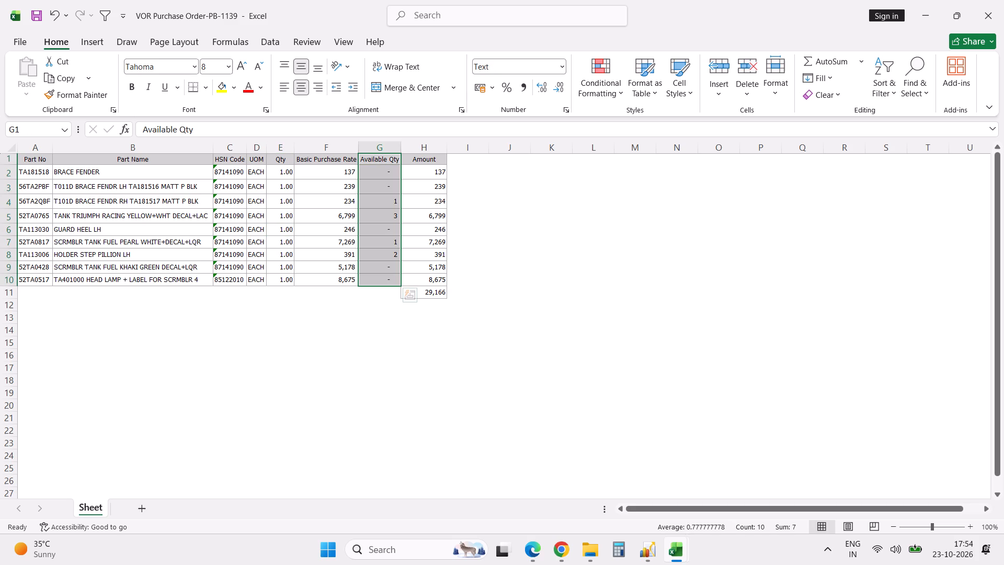
left_click(249, 95)
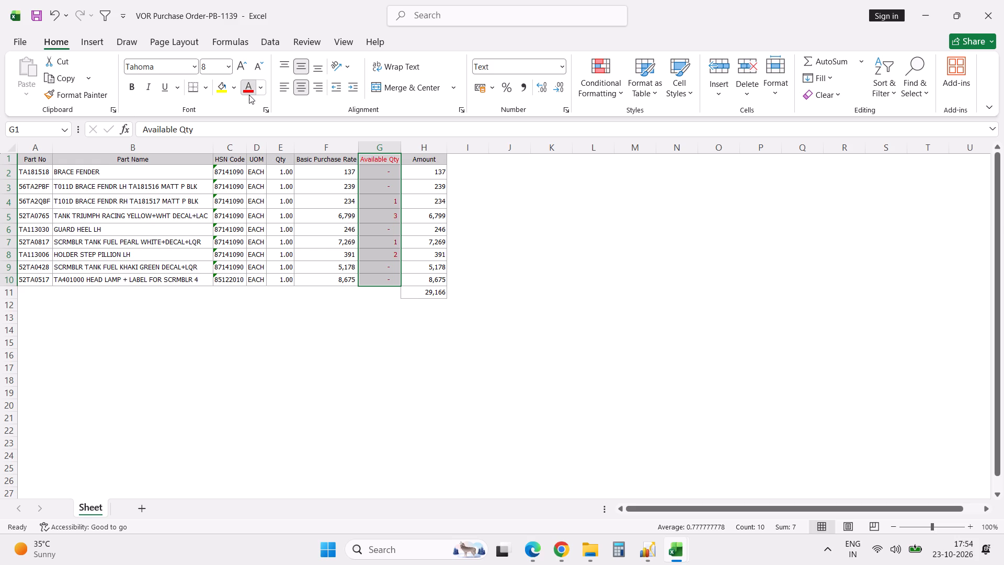
left_click(44, 162)
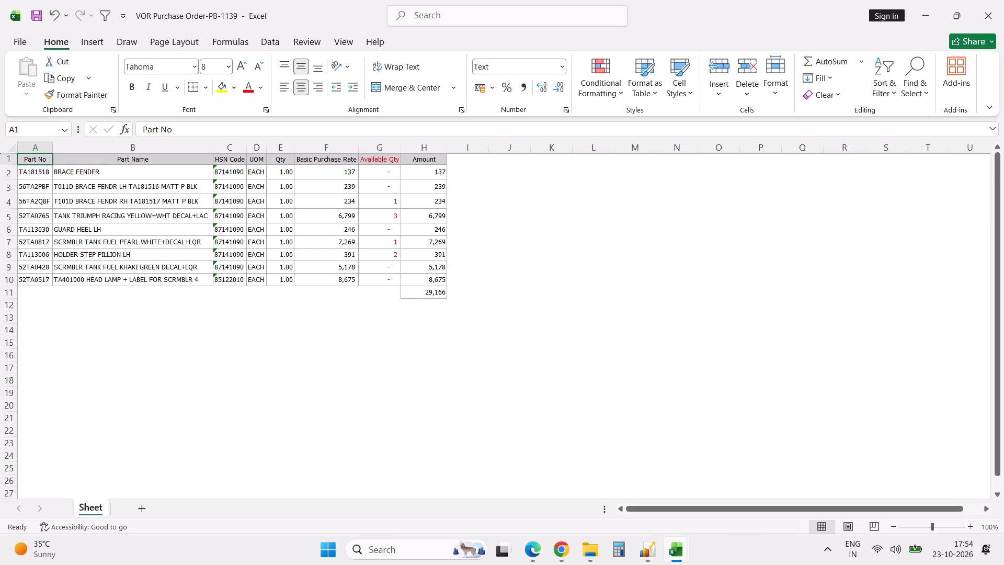
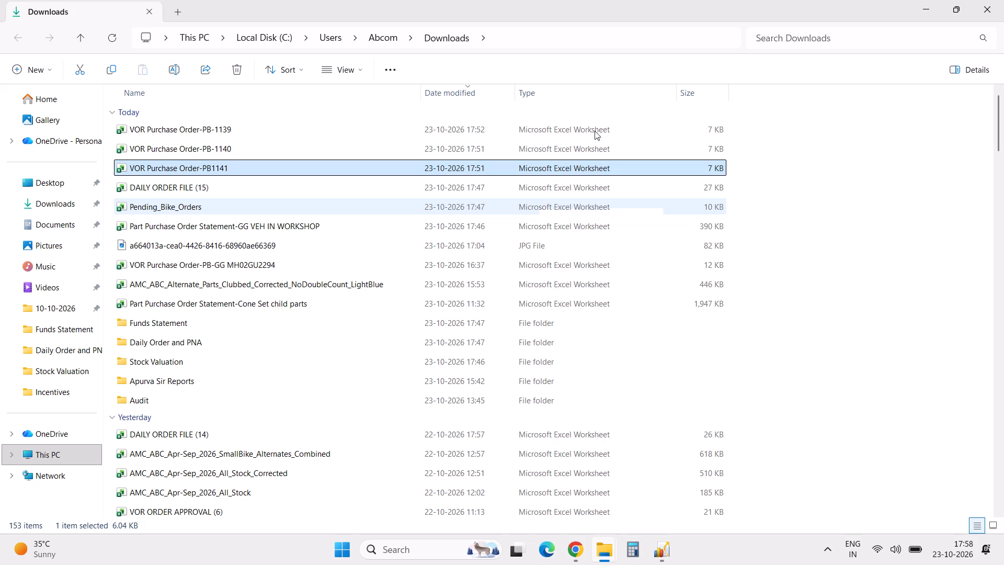
Close the Downloads folder window.
left_click(993, 17)
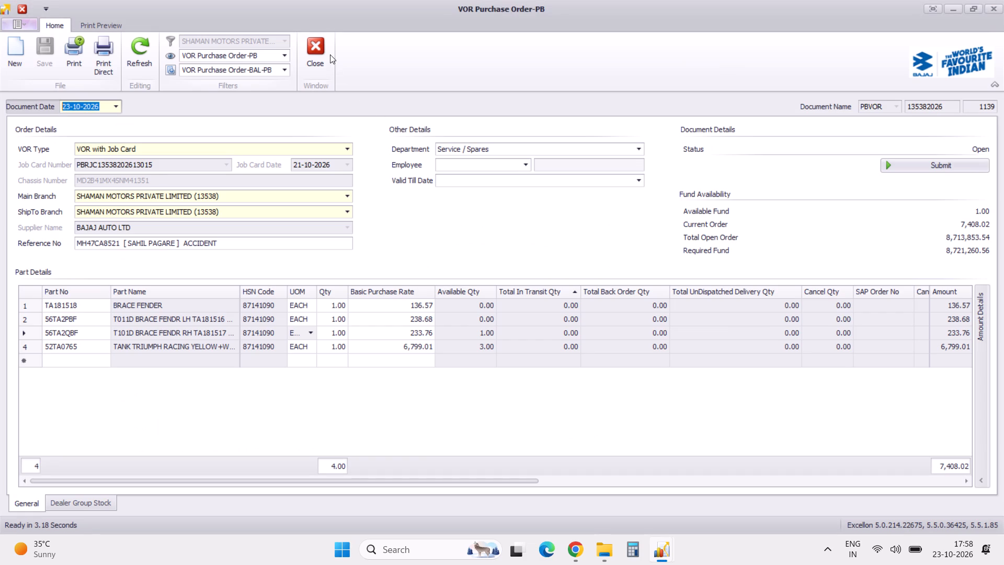
left_click(323, 49)
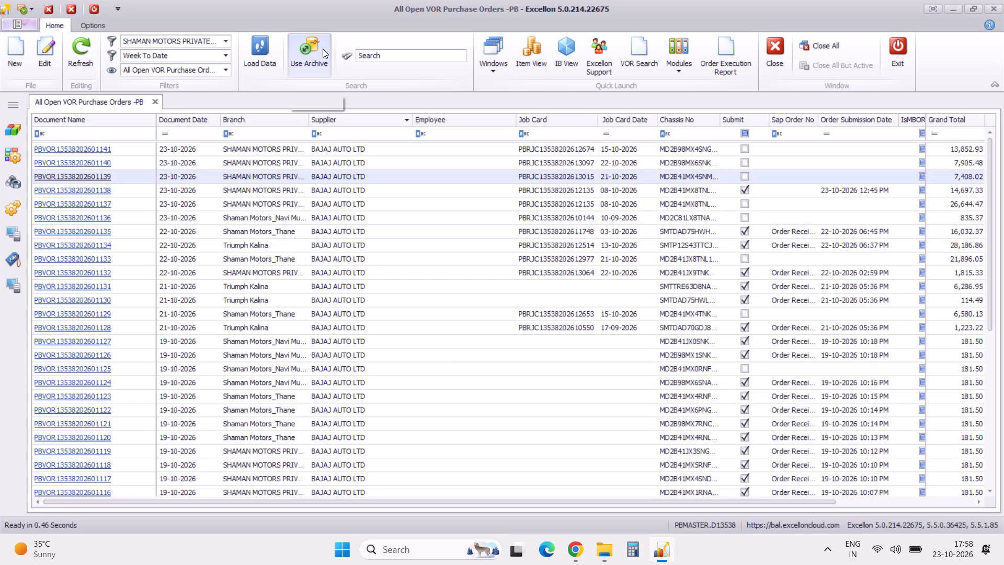
left_click(323, 49)
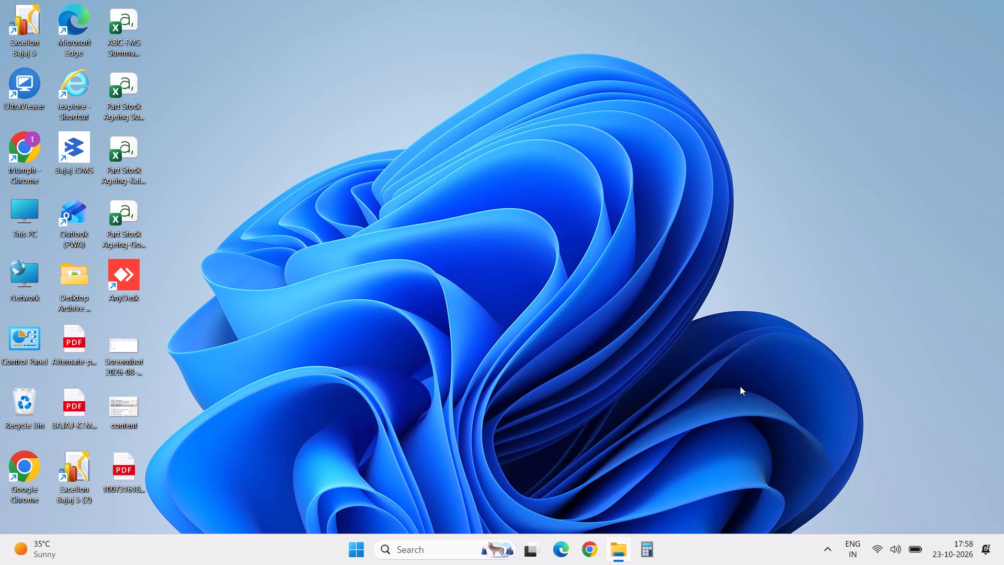
Bring up the Windows shutdown dialog from the desktop to shut down the PC.
key("alt+F4")
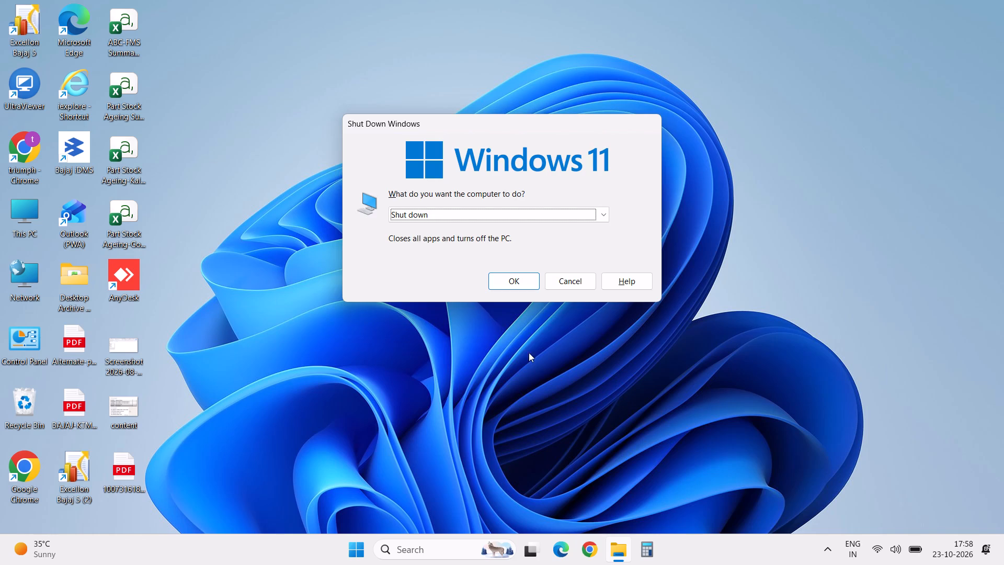